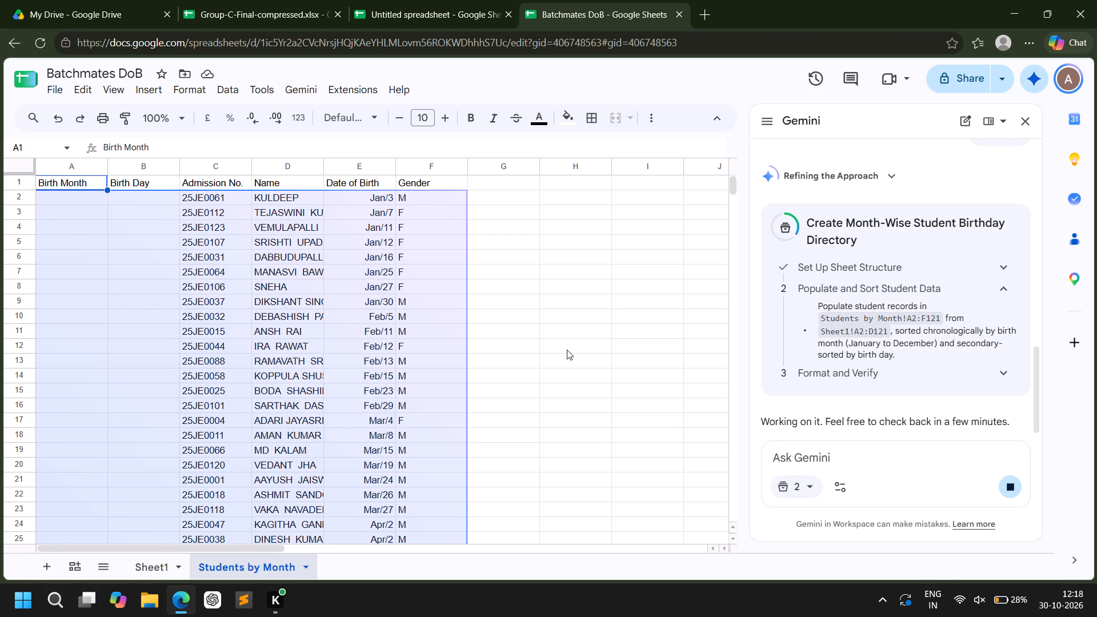
# Look through the student records on the Students by Month sheet to check their order by birth date.
pyautogui.scroll(-2, 433, 389)
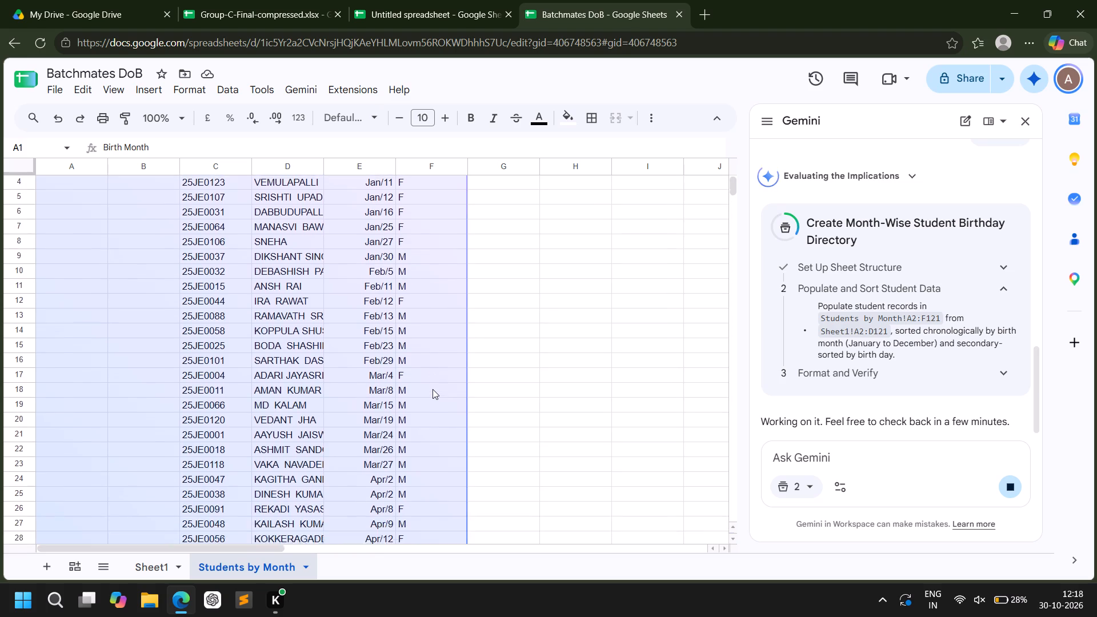
pyautogui.scroll(-4, 433, 389)
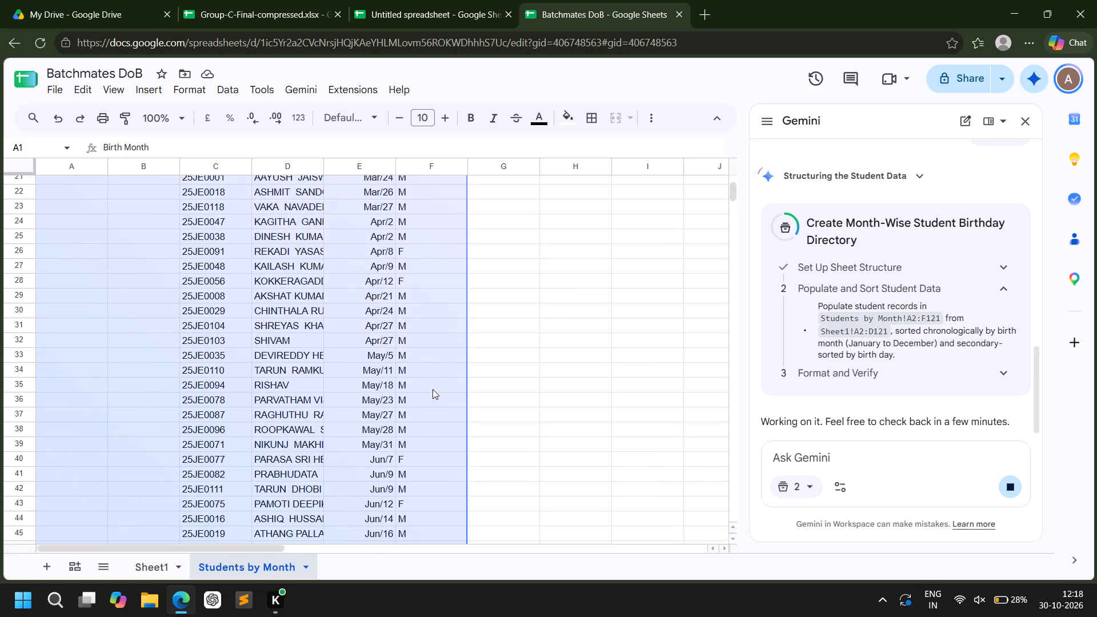
pyautogui.scroll(-1, 433, 389)
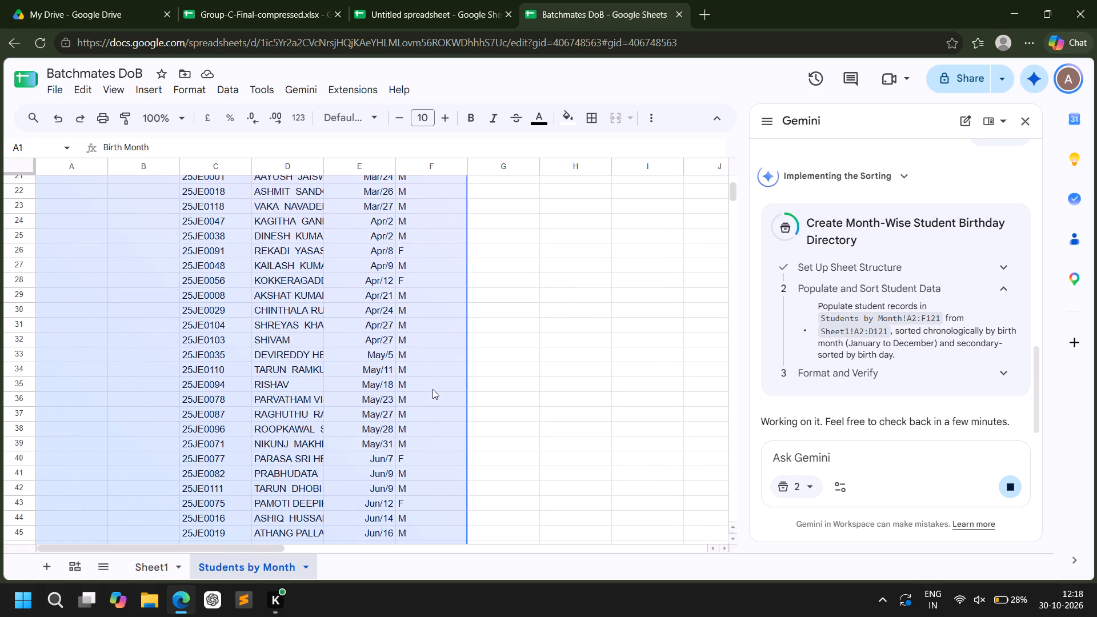
pyautogui.scroll(9, 433, 389)
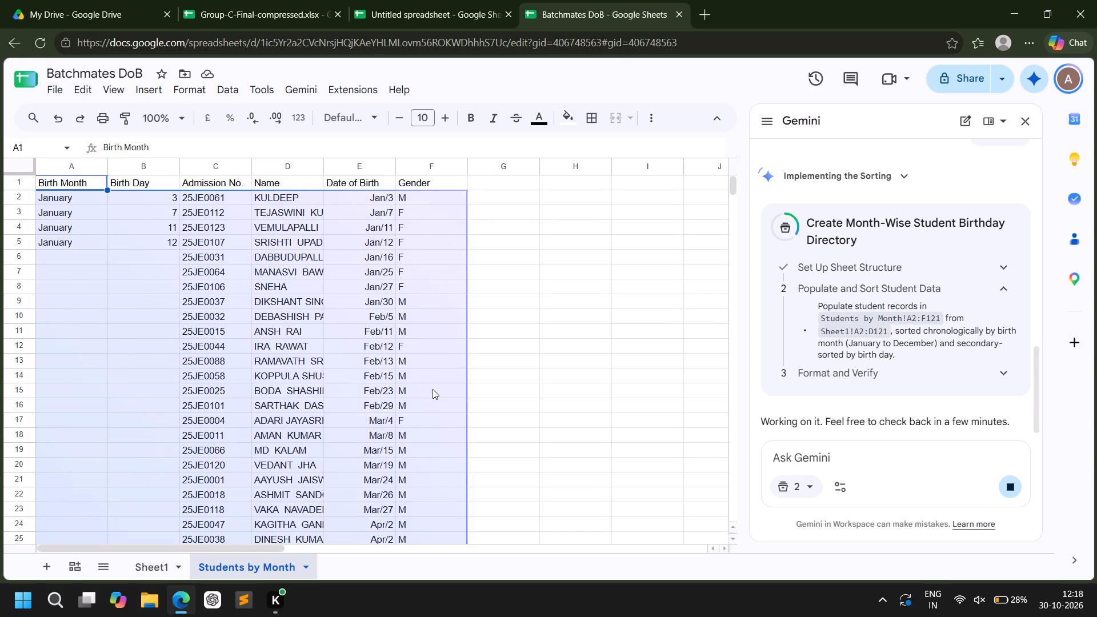
pyautogui.scroll(2, 433, 389)
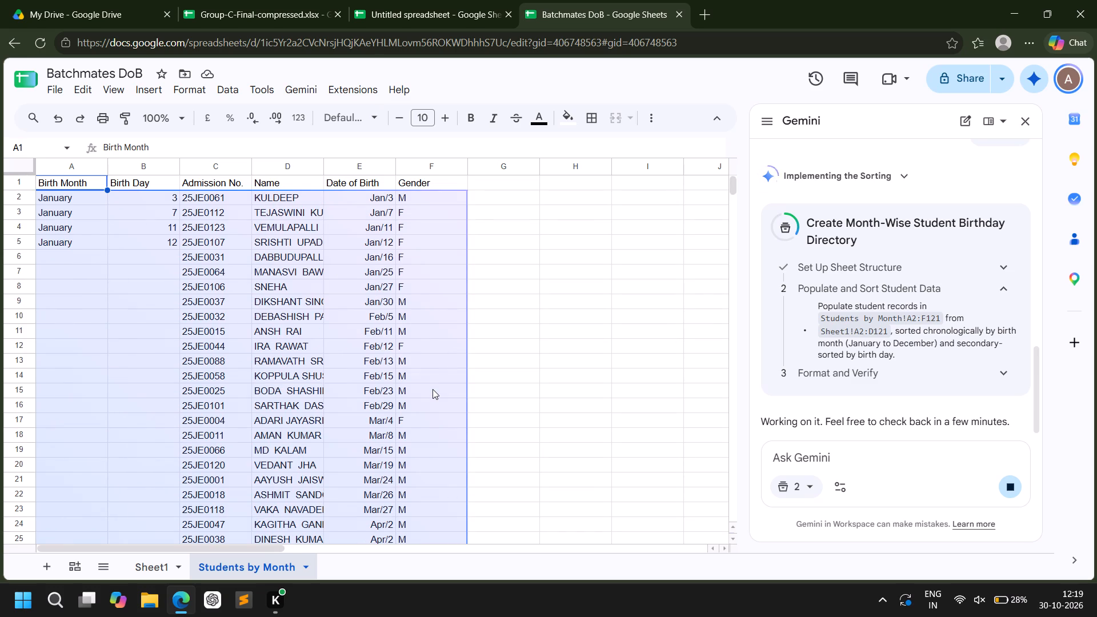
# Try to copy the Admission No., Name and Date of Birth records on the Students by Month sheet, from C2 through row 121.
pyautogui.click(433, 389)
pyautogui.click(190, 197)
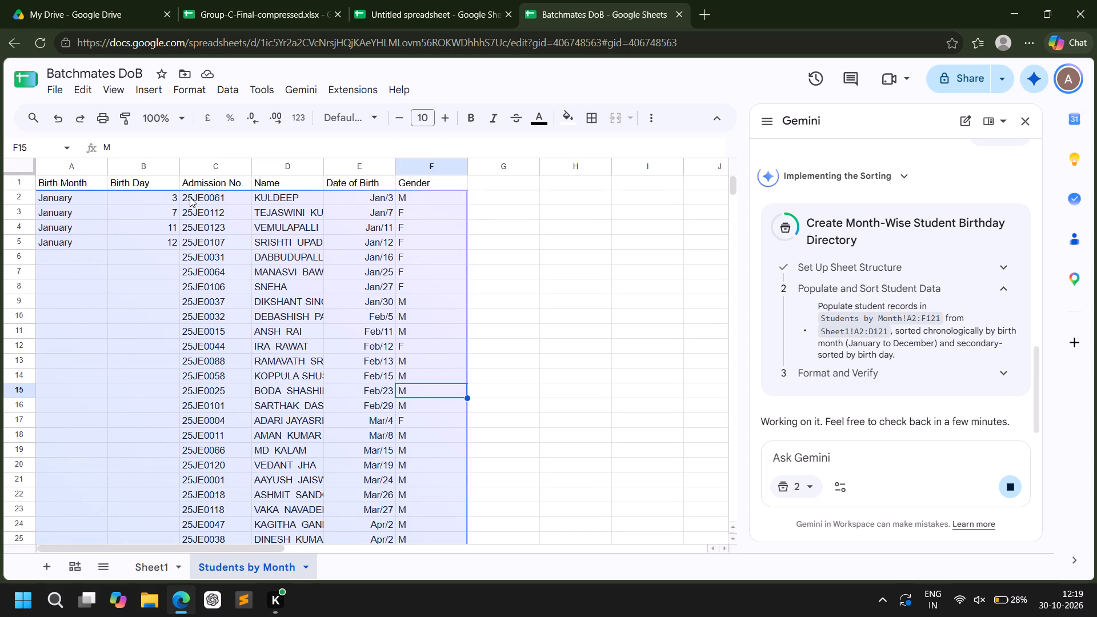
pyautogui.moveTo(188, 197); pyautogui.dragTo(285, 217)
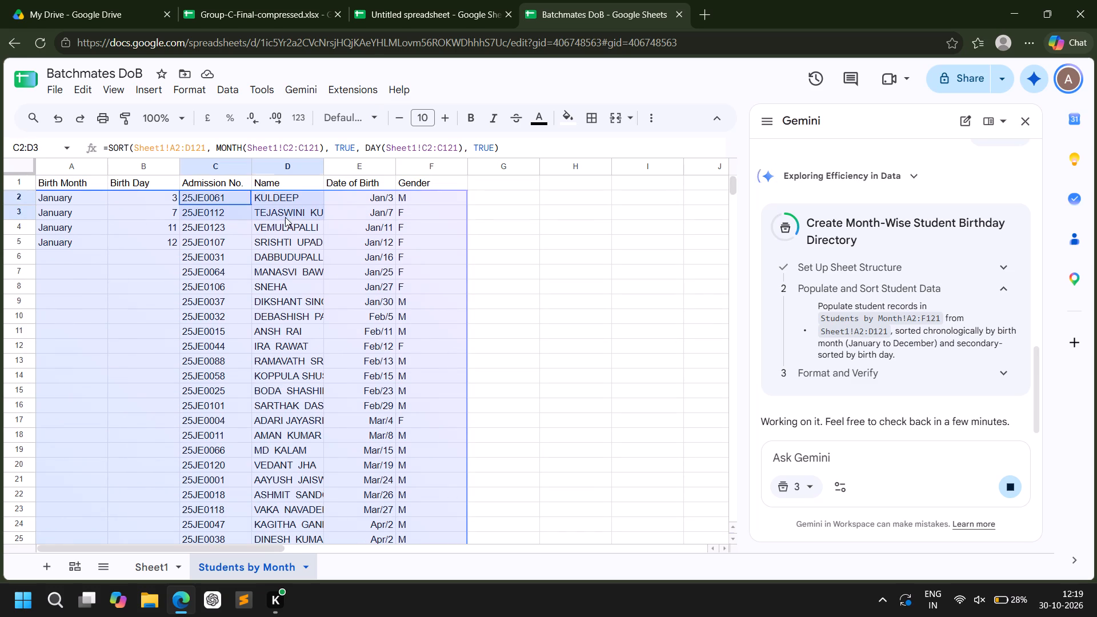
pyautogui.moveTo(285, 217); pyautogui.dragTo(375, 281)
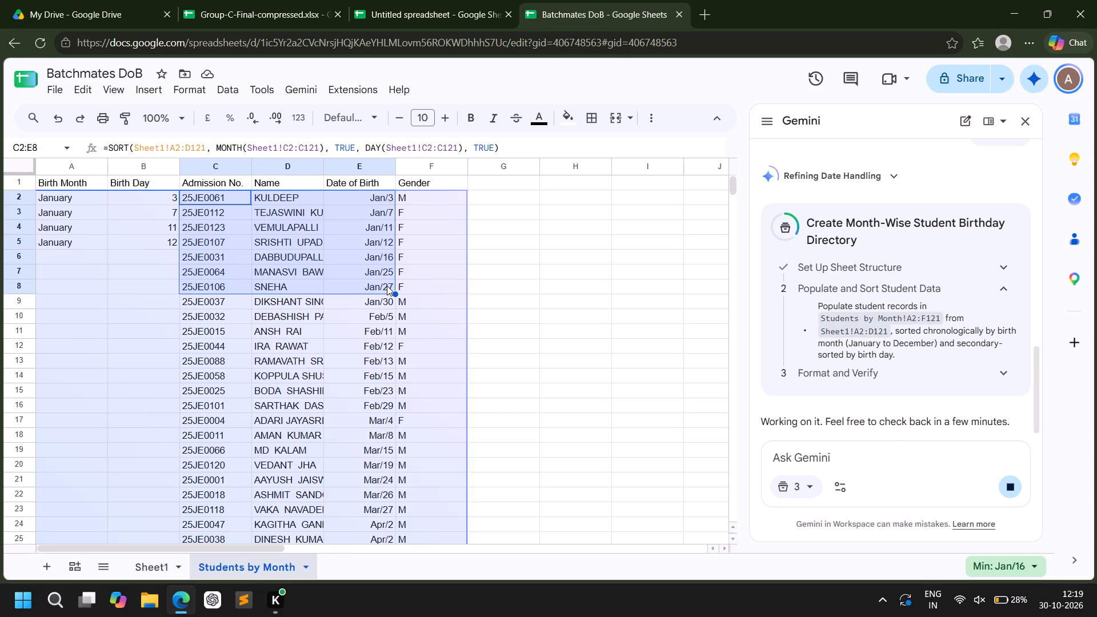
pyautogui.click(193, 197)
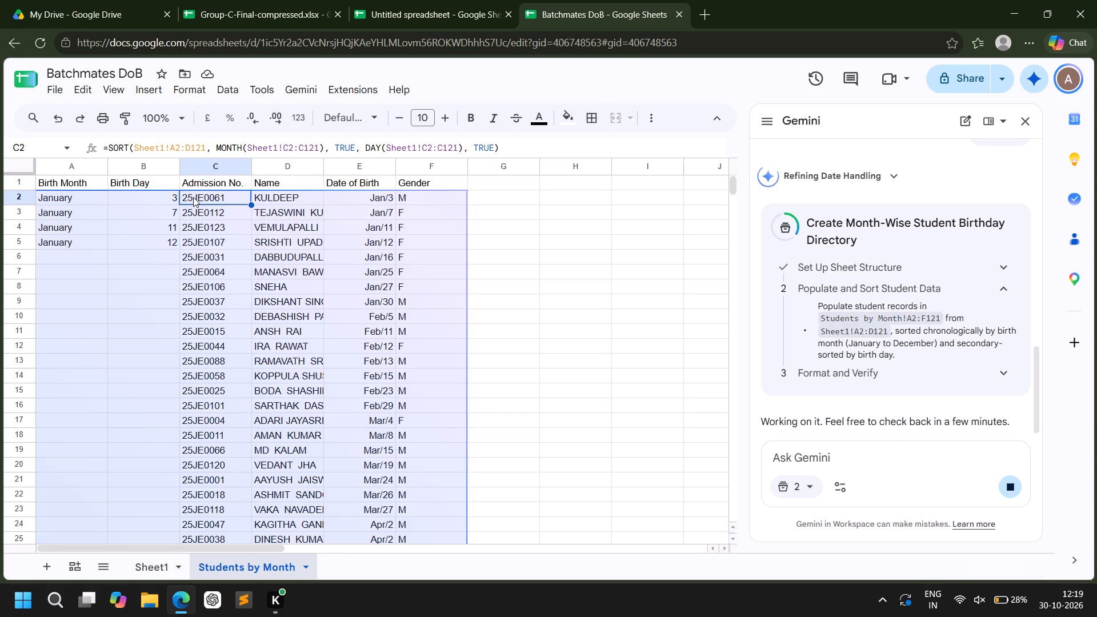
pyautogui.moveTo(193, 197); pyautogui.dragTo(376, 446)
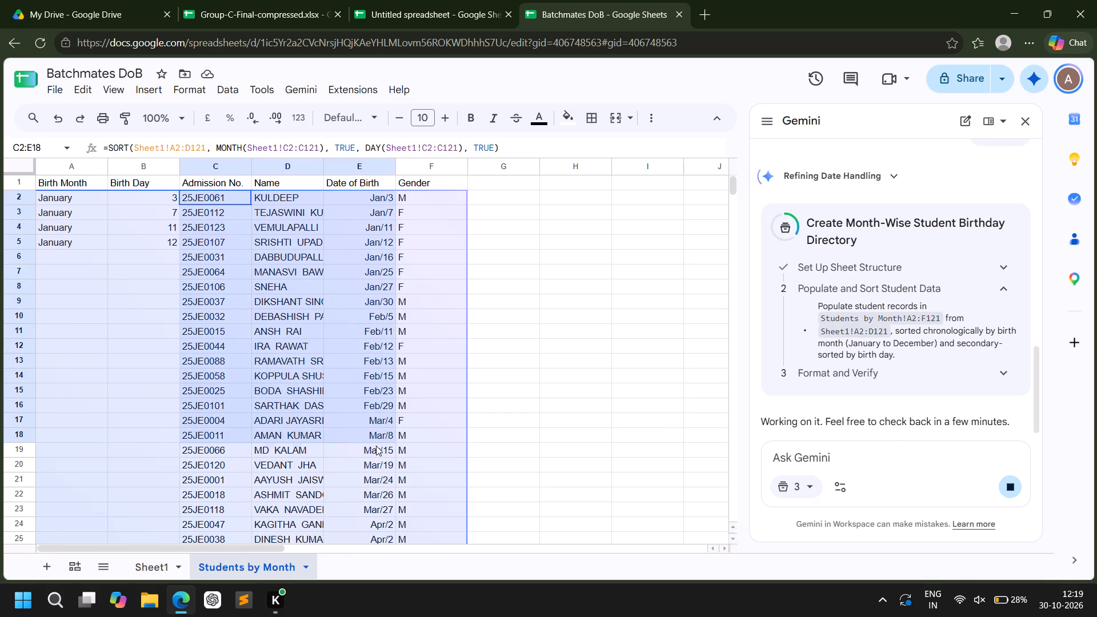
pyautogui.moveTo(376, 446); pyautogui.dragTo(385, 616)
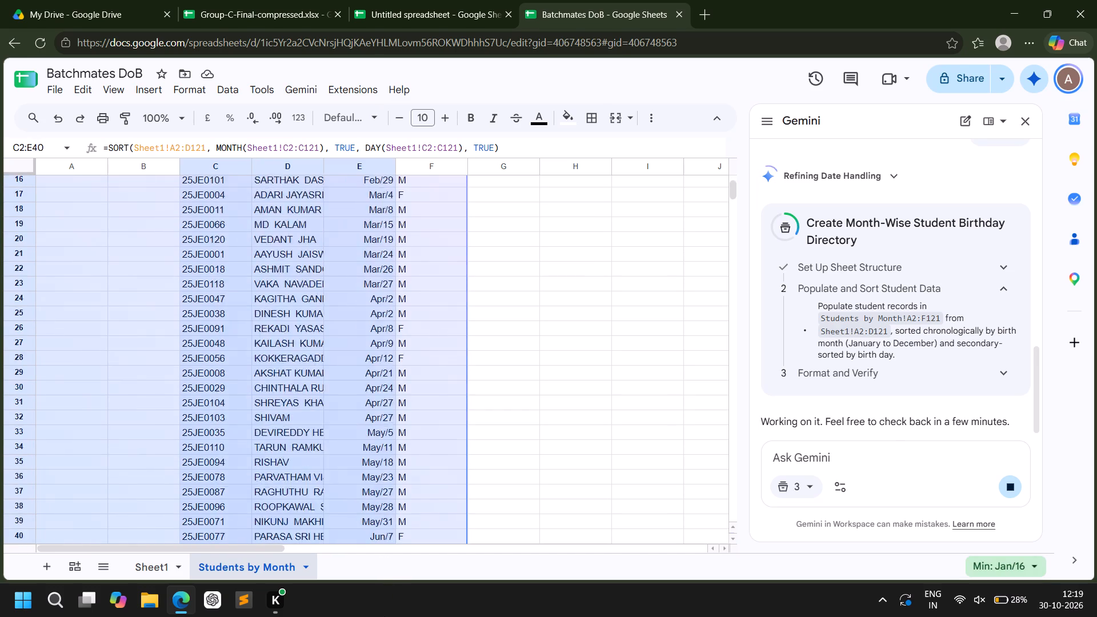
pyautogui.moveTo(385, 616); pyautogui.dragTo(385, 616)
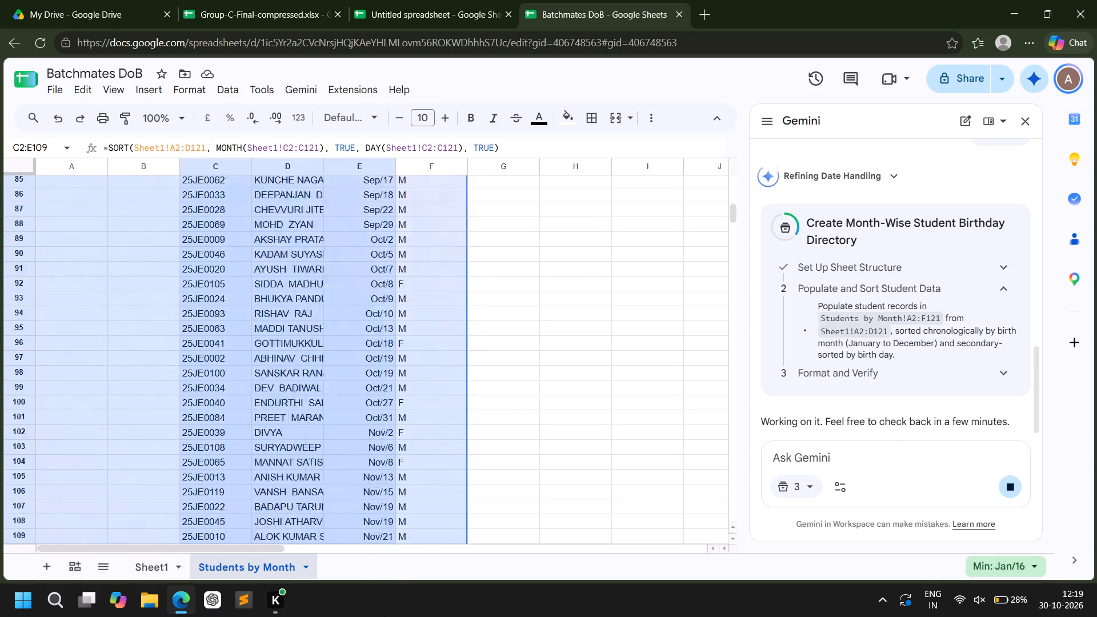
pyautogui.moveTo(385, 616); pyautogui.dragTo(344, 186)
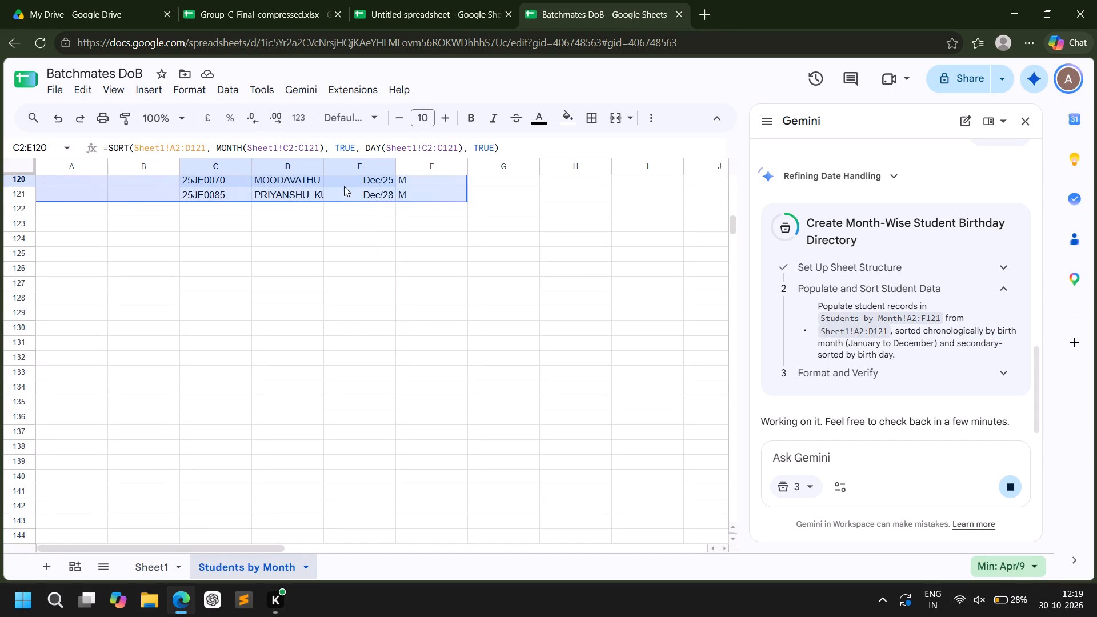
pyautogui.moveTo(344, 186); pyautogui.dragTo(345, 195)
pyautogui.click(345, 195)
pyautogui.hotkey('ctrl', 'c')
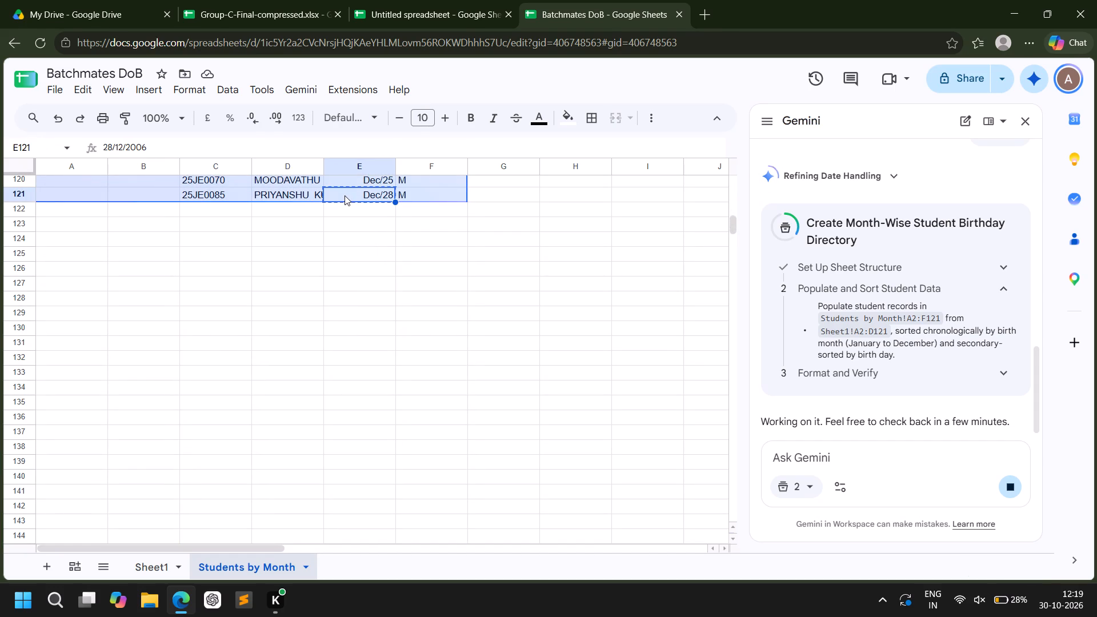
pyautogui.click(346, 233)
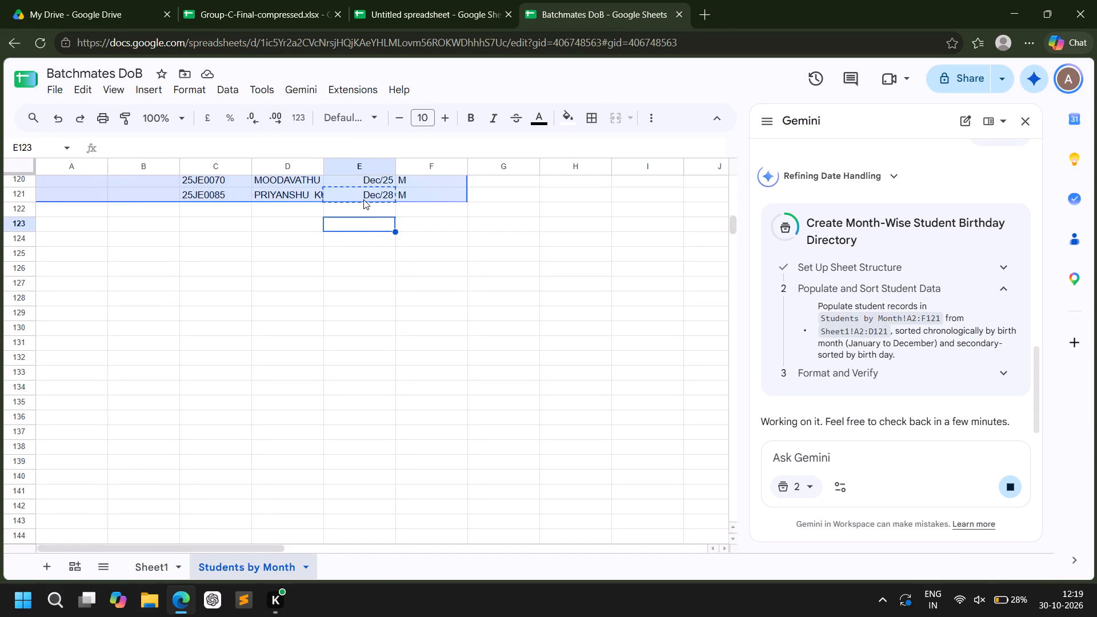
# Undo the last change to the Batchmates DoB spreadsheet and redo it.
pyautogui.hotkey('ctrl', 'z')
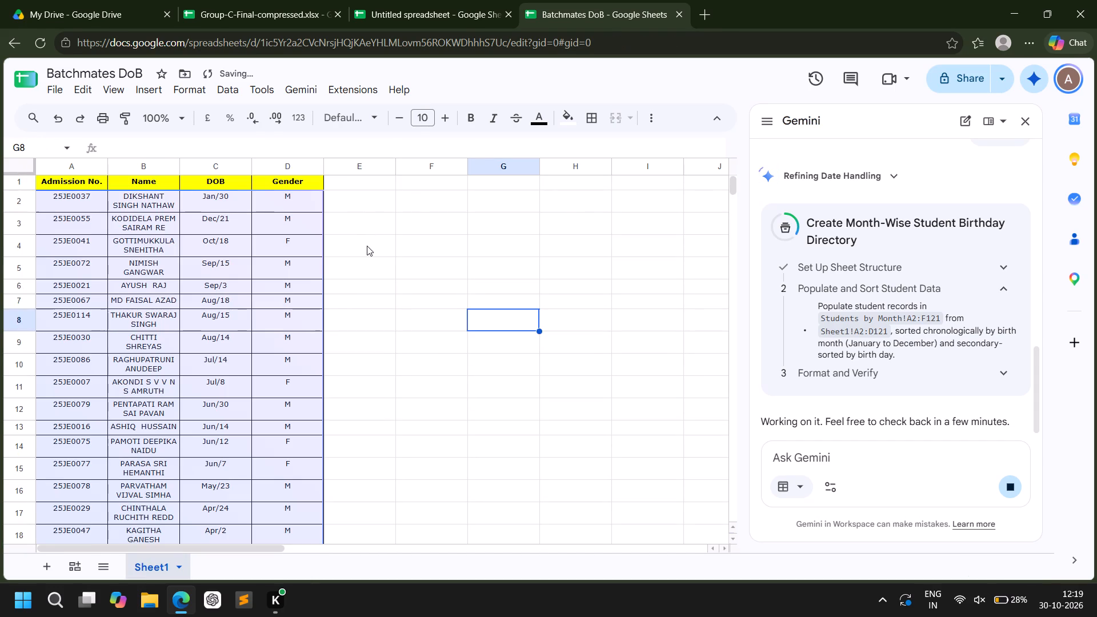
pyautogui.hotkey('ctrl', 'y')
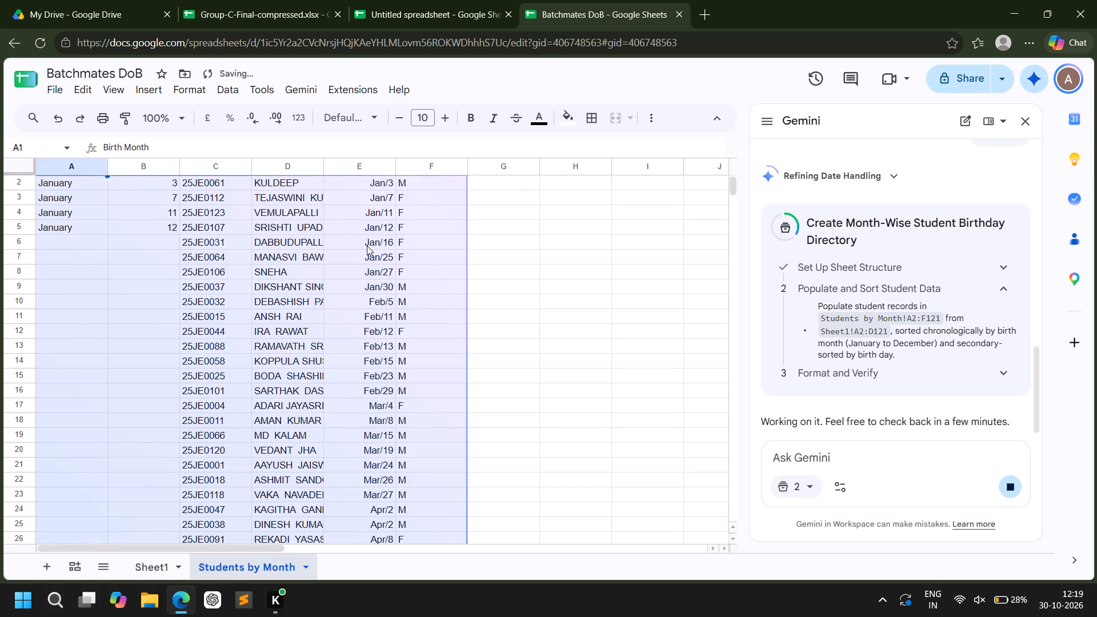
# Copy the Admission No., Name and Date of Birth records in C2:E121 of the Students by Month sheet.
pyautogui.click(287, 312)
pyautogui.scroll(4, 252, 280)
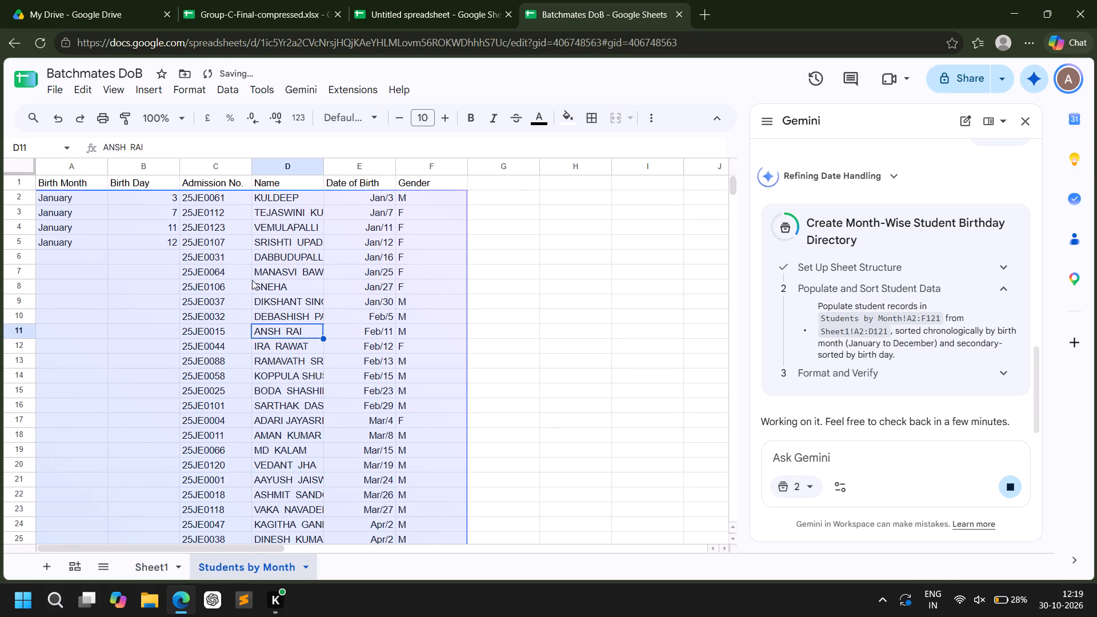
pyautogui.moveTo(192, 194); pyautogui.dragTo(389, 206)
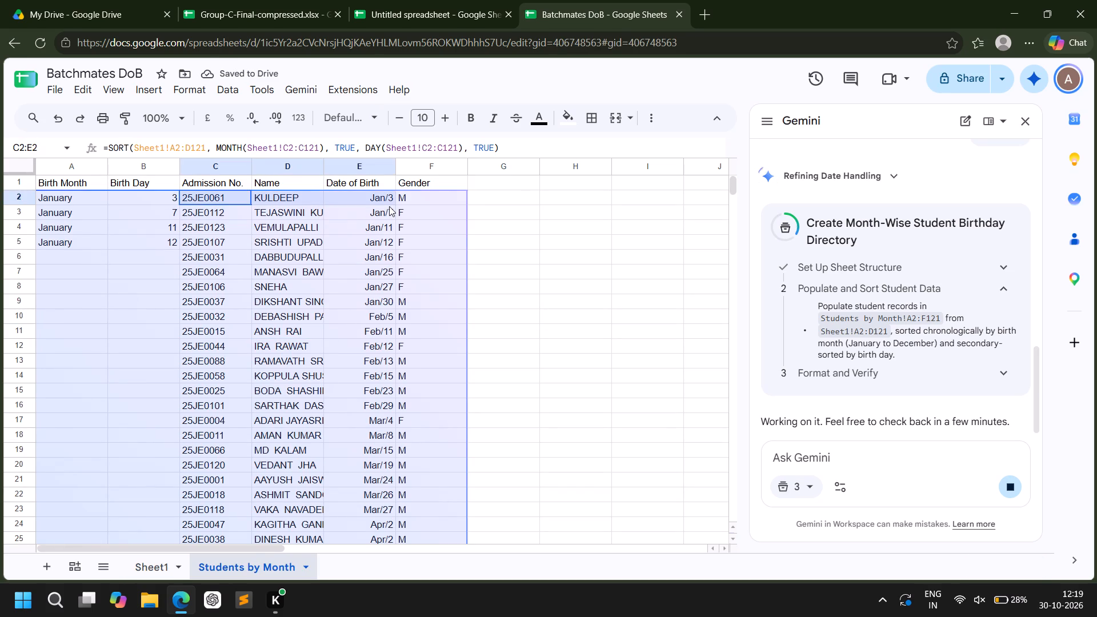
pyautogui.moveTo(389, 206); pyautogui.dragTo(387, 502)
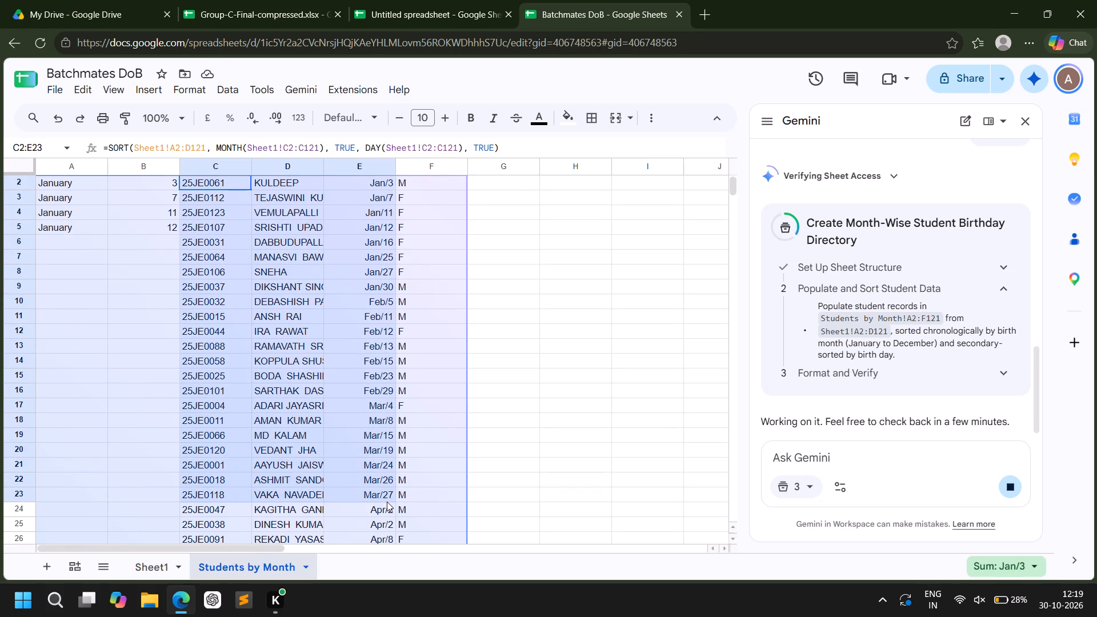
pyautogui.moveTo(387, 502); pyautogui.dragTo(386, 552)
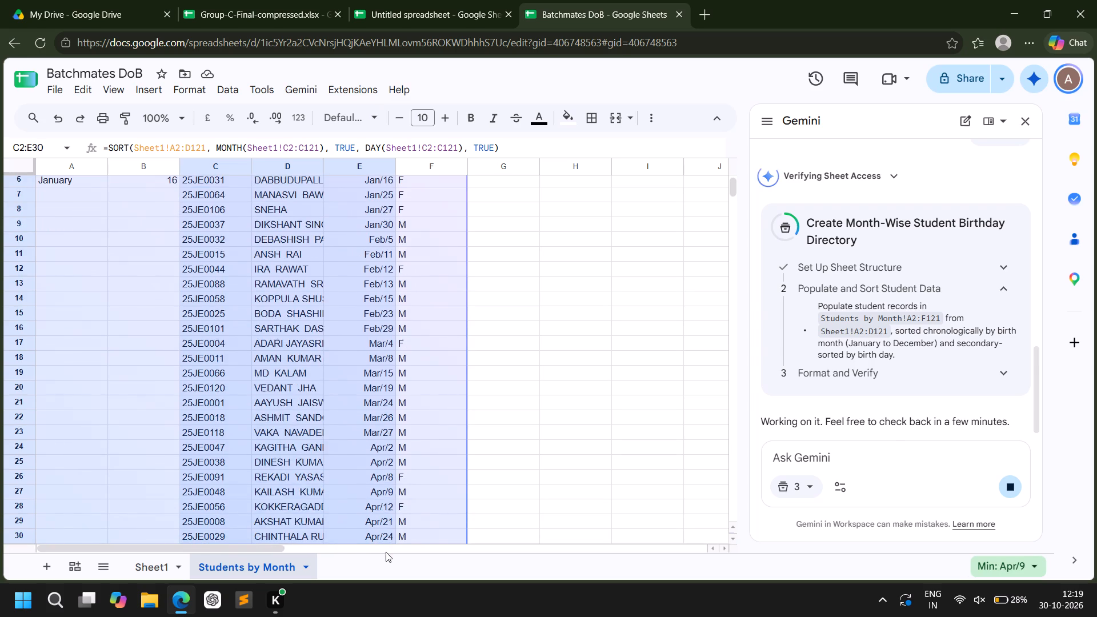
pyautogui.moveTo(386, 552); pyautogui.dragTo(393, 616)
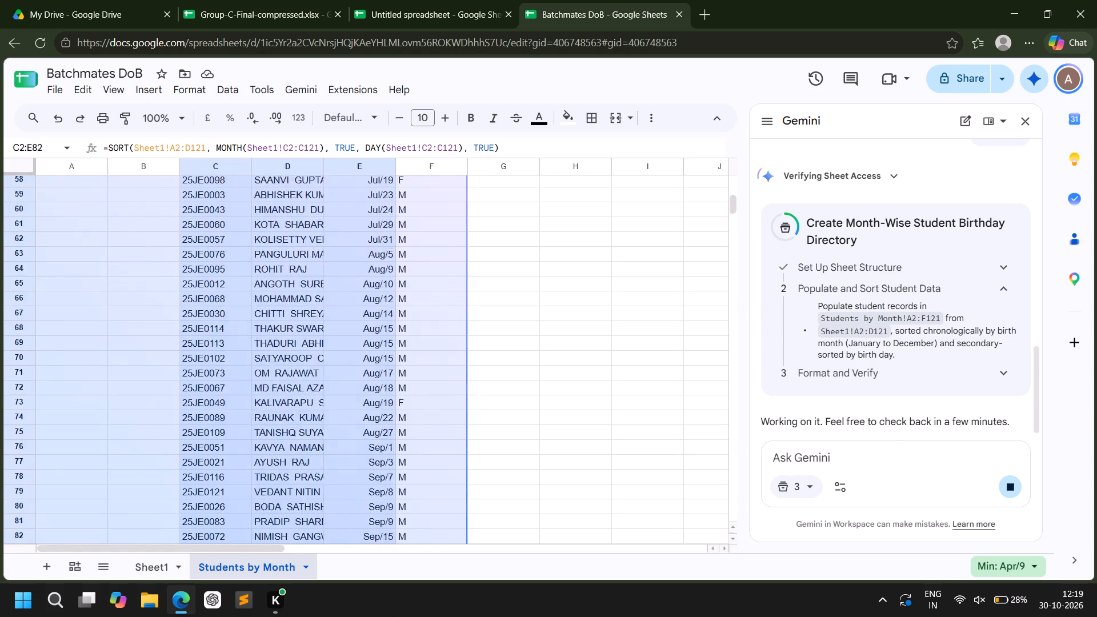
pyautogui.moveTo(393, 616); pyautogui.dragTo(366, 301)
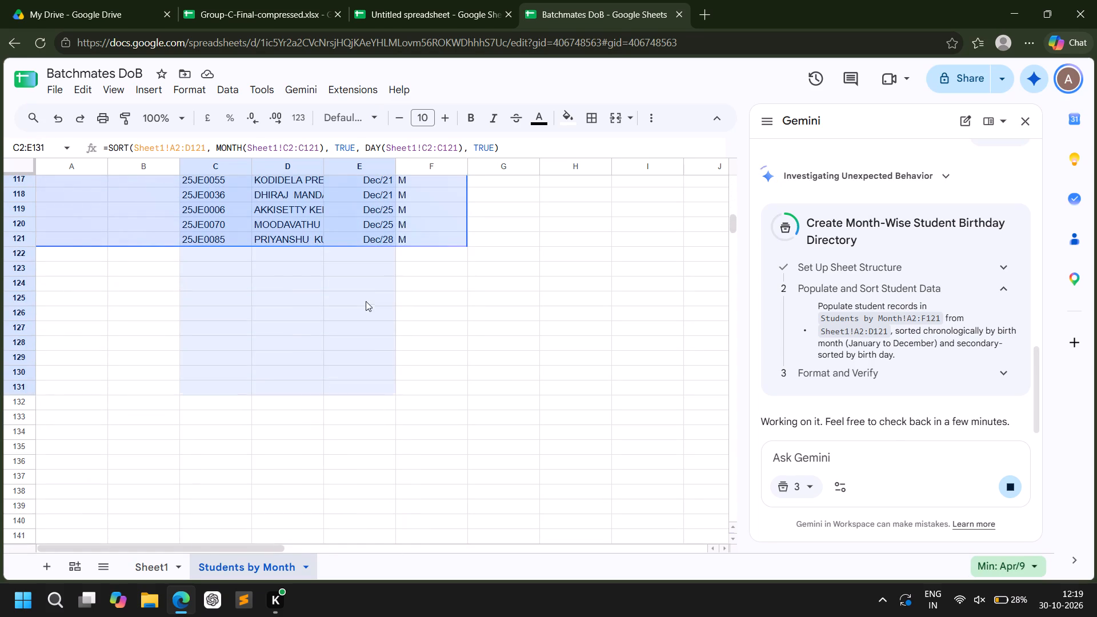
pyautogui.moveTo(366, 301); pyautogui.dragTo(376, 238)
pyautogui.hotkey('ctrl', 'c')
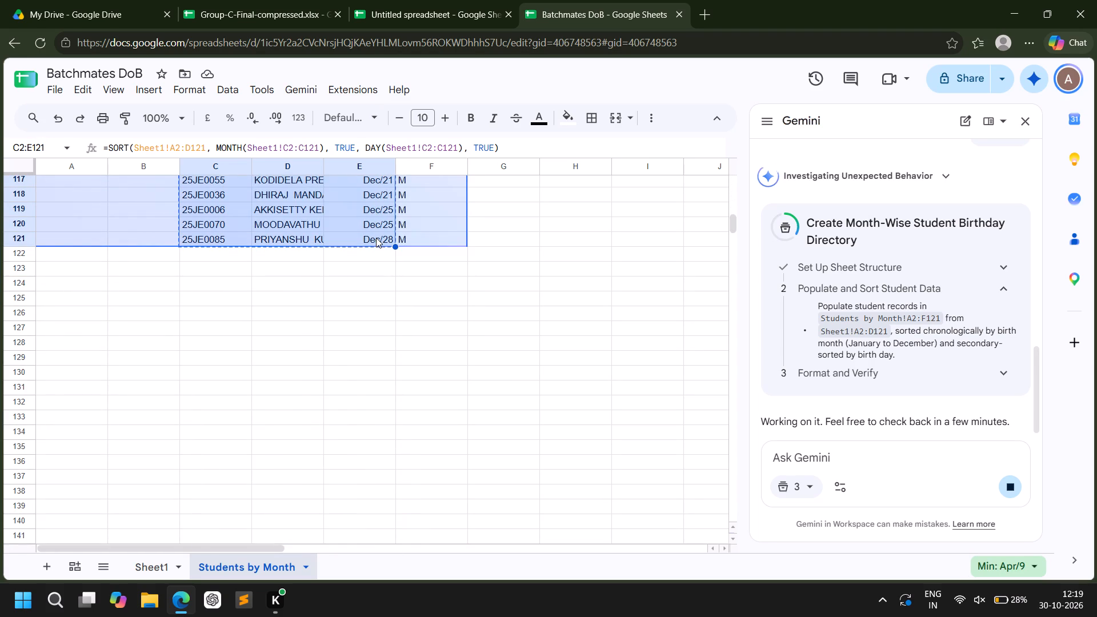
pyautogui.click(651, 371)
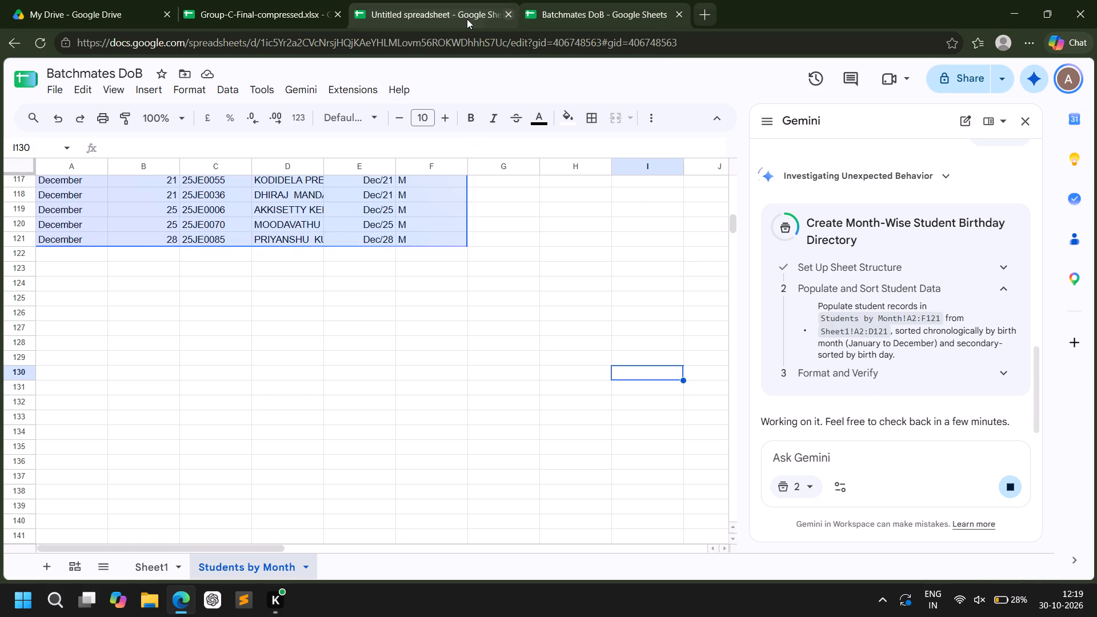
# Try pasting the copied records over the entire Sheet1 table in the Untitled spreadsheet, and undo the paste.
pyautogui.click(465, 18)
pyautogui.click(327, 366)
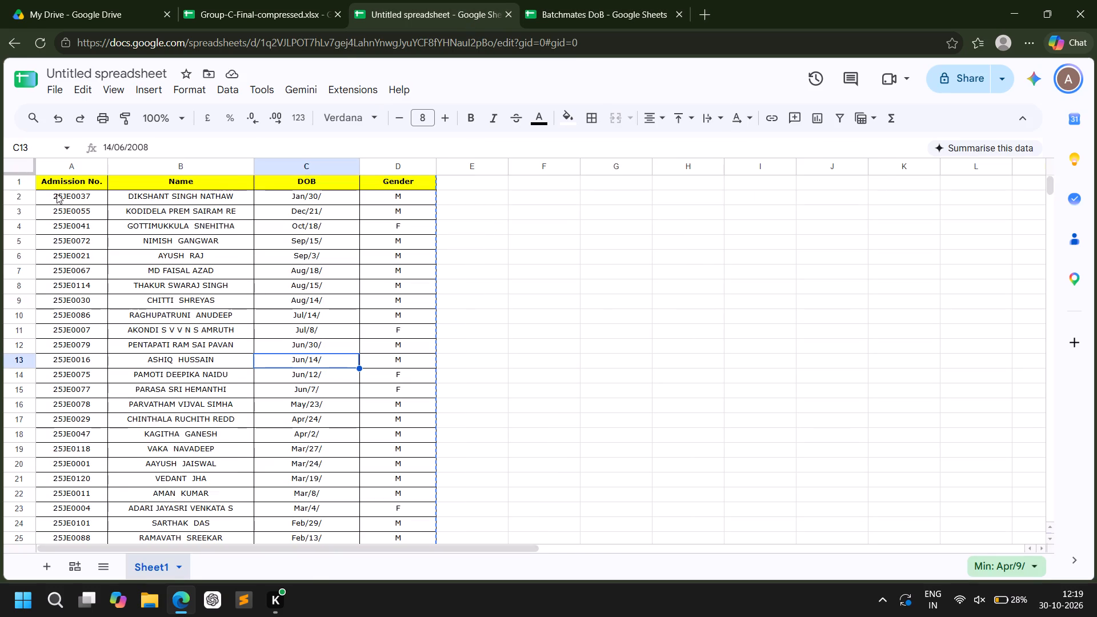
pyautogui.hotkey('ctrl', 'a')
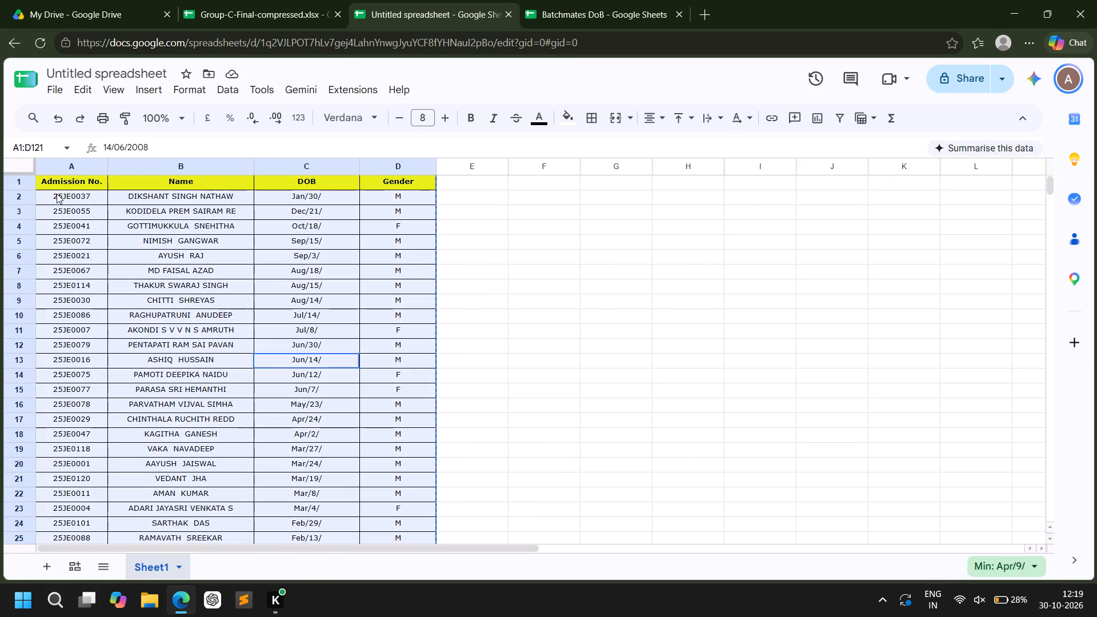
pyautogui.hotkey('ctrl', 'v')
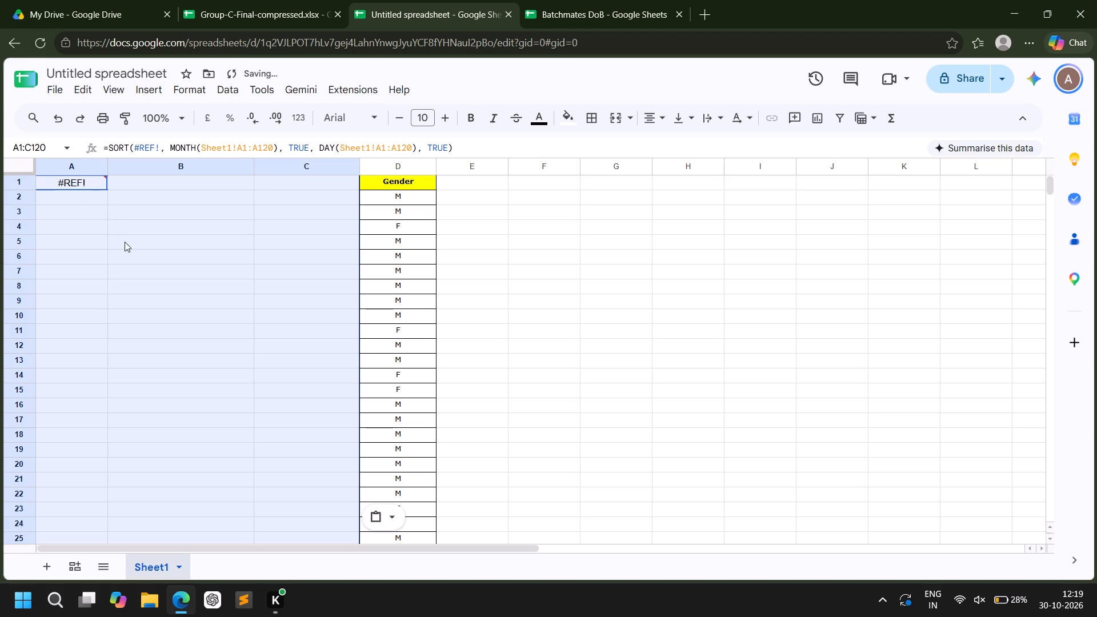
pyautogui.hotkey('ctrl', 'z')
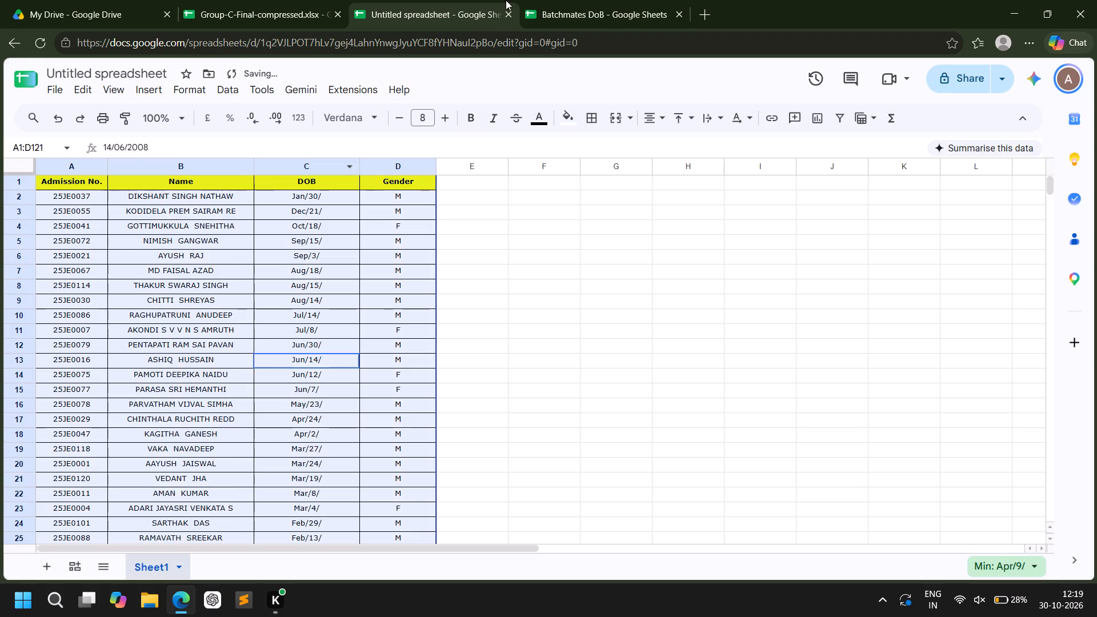
# Return to the Batchmates DoB spreadsheet and check the Birth Month and Birth Day columns from the last record up to the header.
pyautogui.click(560, 5)
pyautogui.click(326, 378)
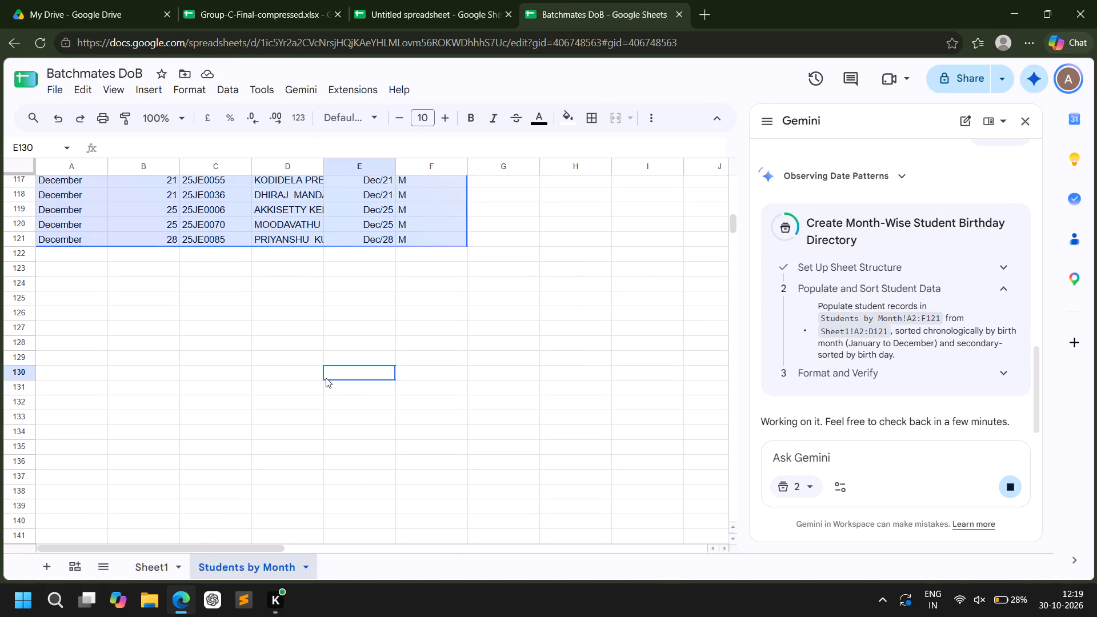
pyautogui.scroll(14, 258, 368)
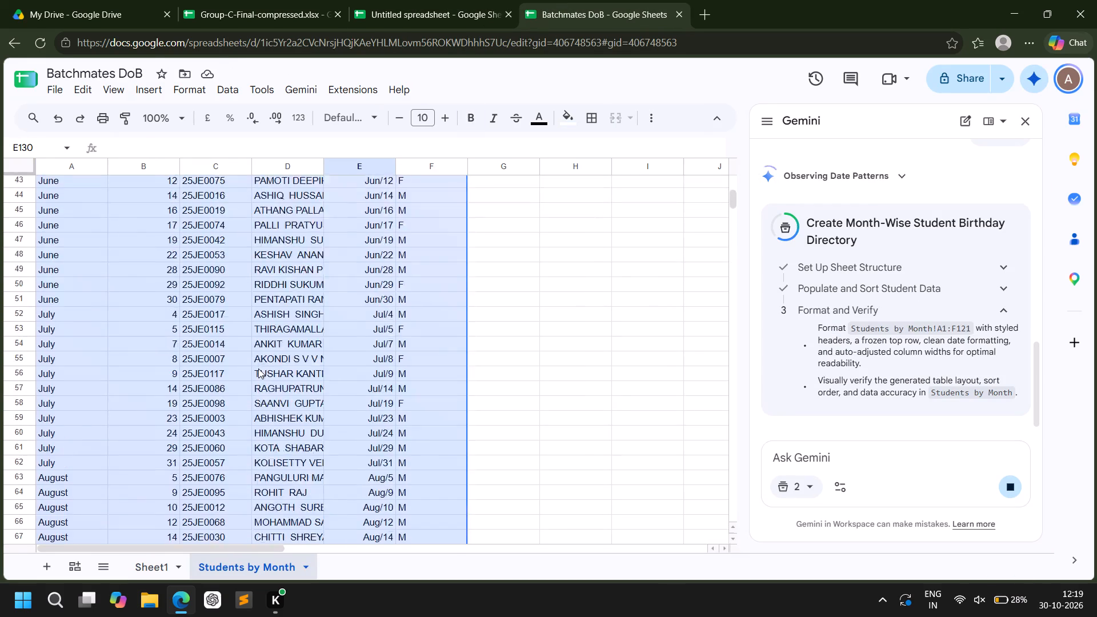
pyautogui.scroll(7, 258, 368)
pyautogui.scroll(2, 334, 286)
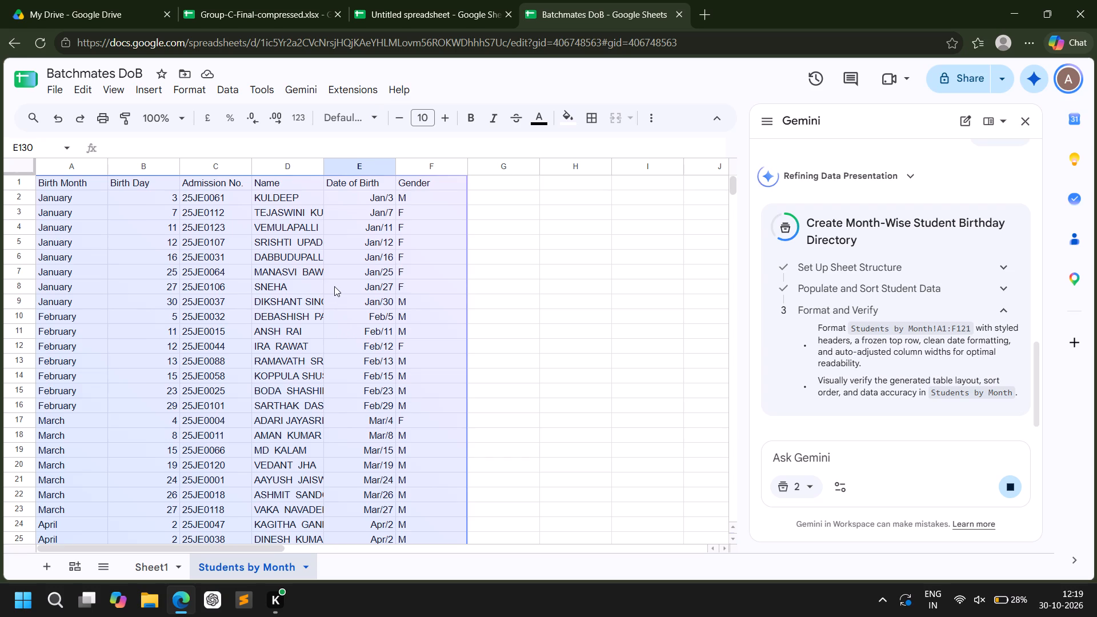
pyautogui.scroll(2, 334, 286)
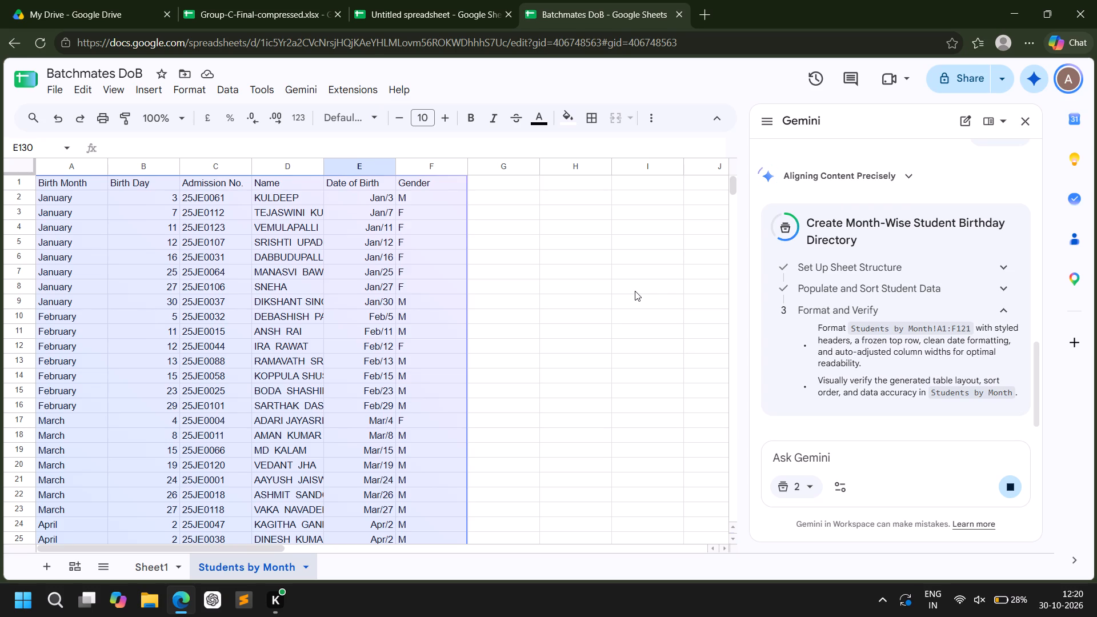
pyautogui.scroll(-4, 382, 441)
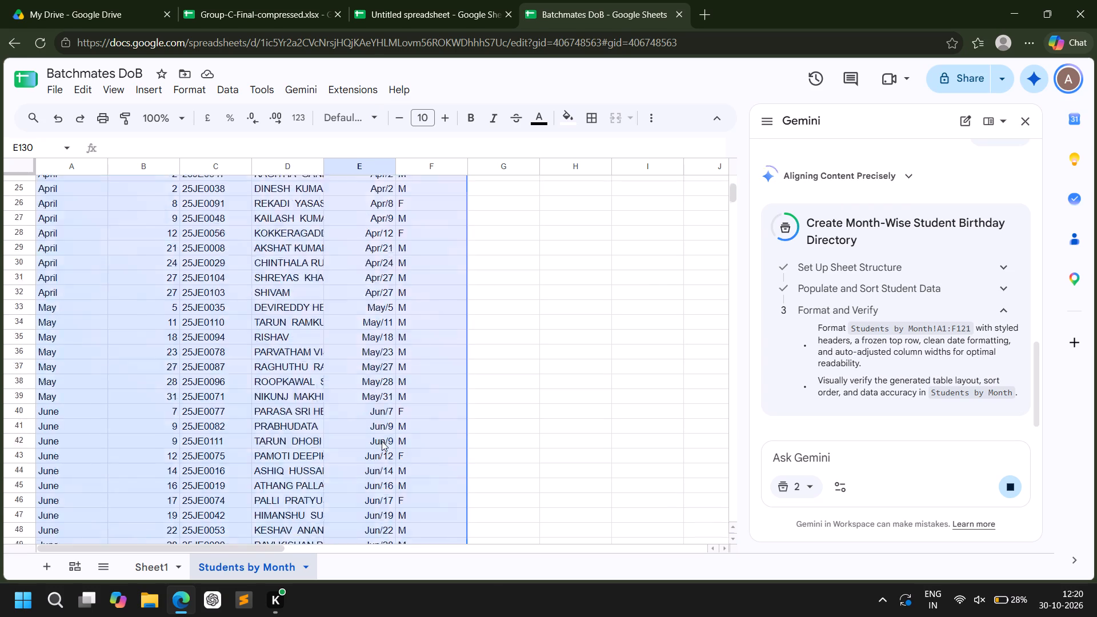
pyautogui.scroll(-5, 382, 441)
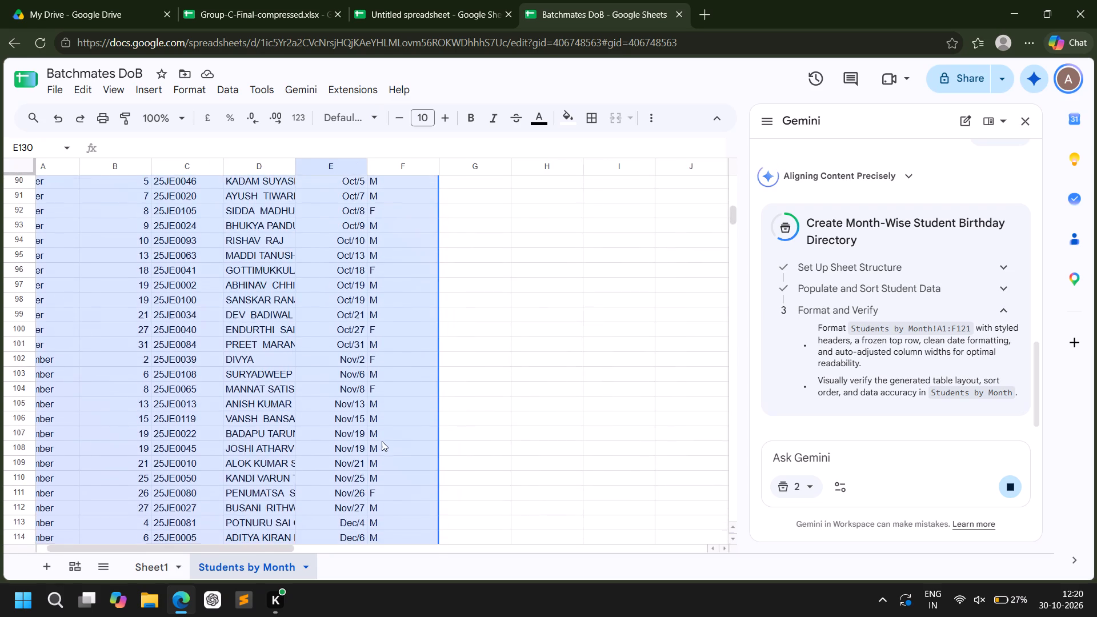
pyautogui.scroll(-3, 382, 441)
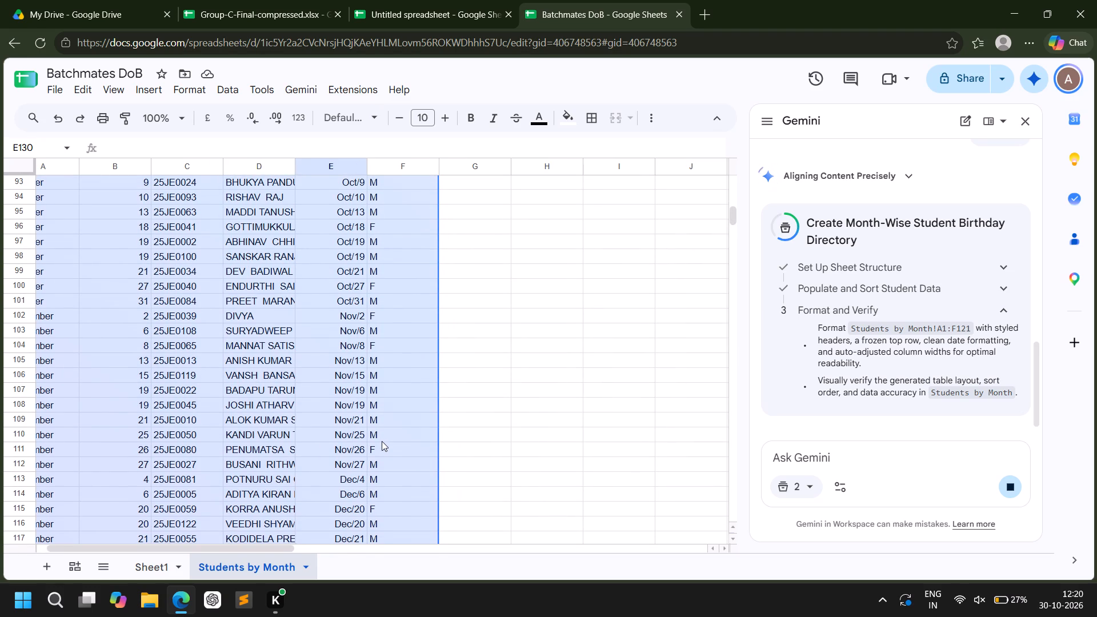
pyautogui.scroll(-3, 382, 441)
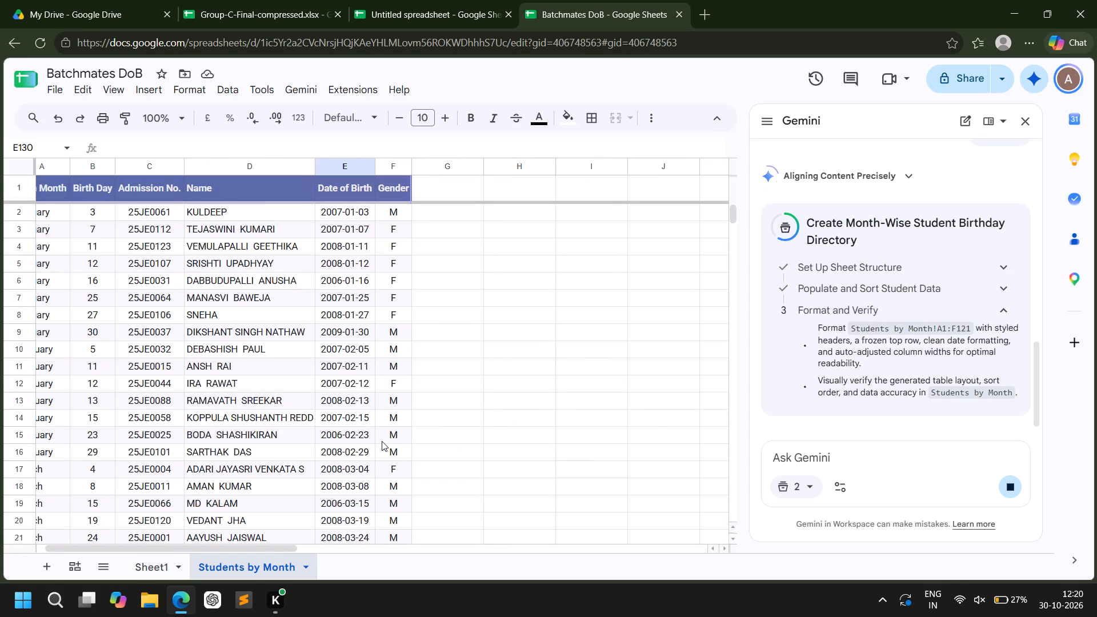
pyautogui.scroll(-1, 382, 441)
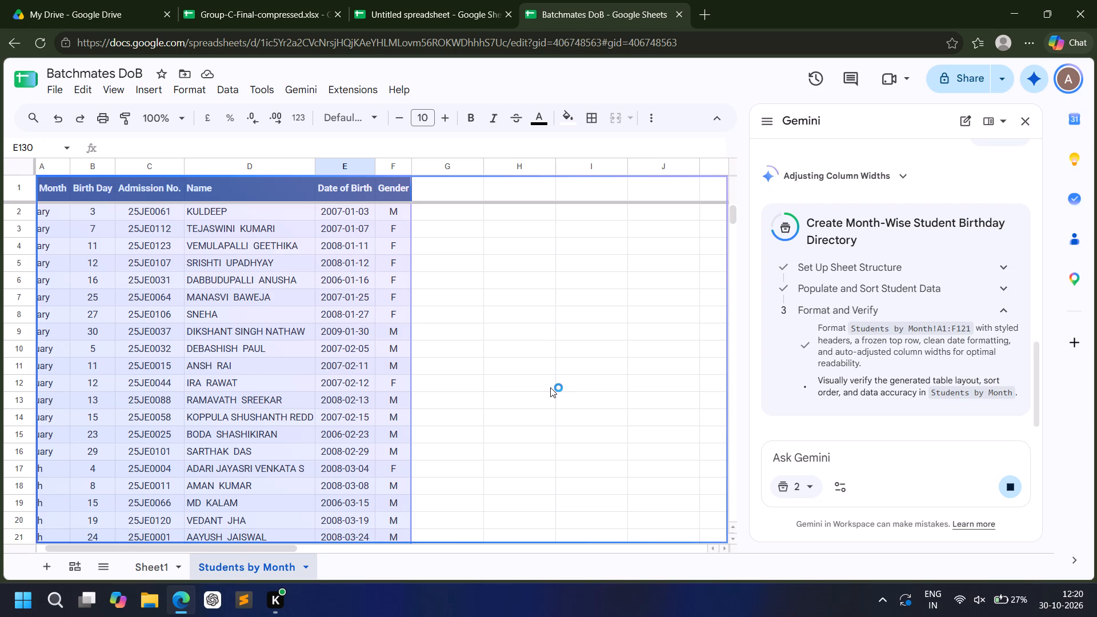
pyautogui.hscroll(3, 337, 357)
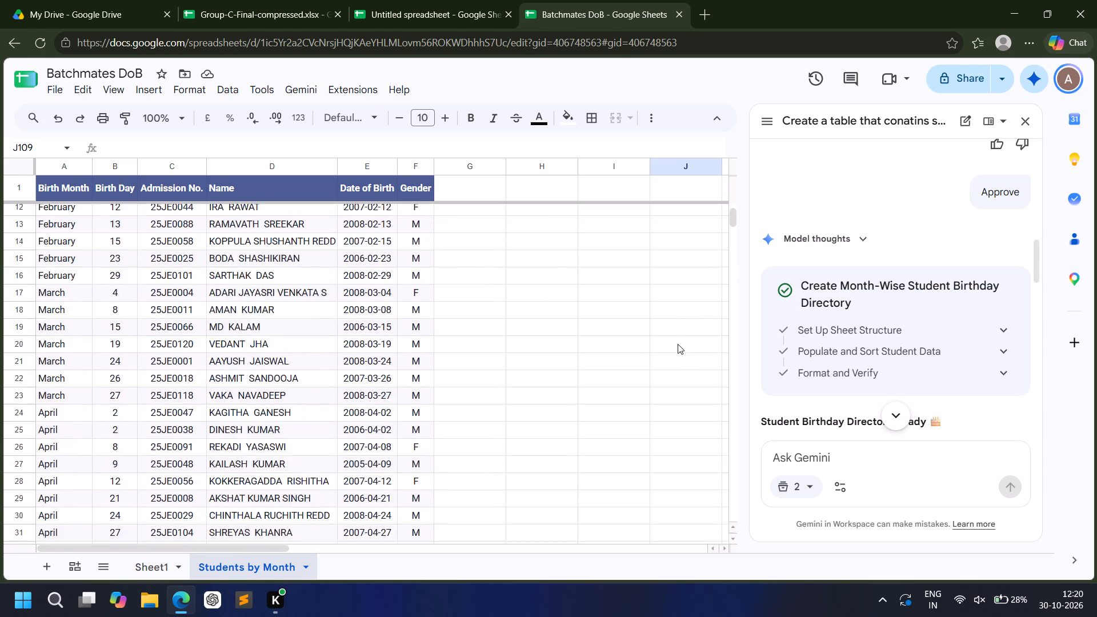
# Inspect the SORT formula behind the first Admission No. in C2 and the neighbouring Name cells without changing it.
pyautogui.click(165, 209)
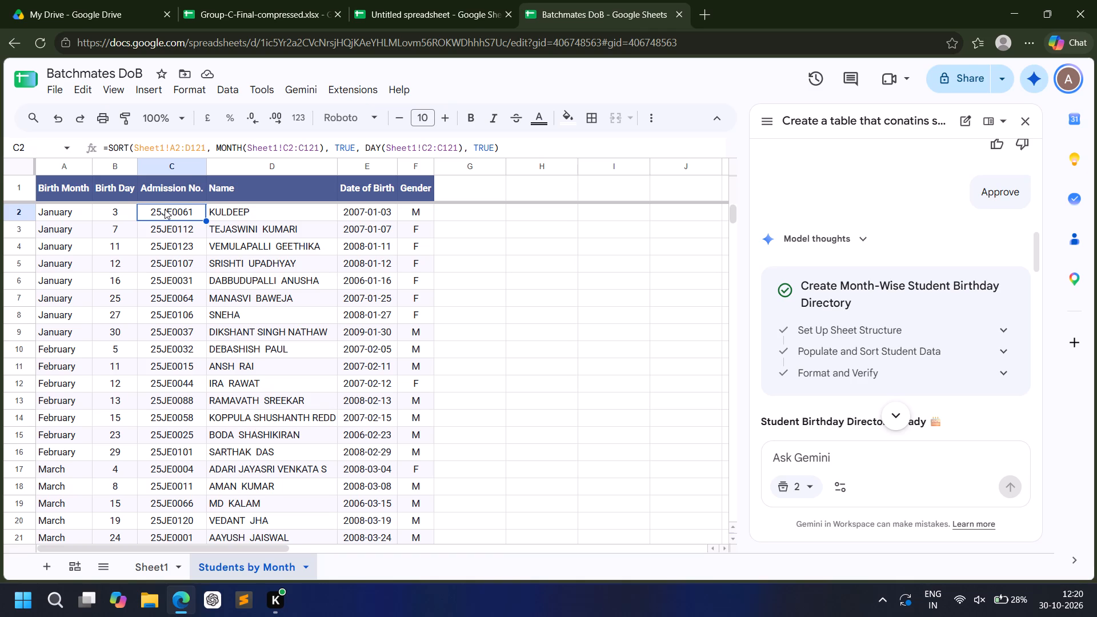
pyautogui.doubleClick(165, 209)
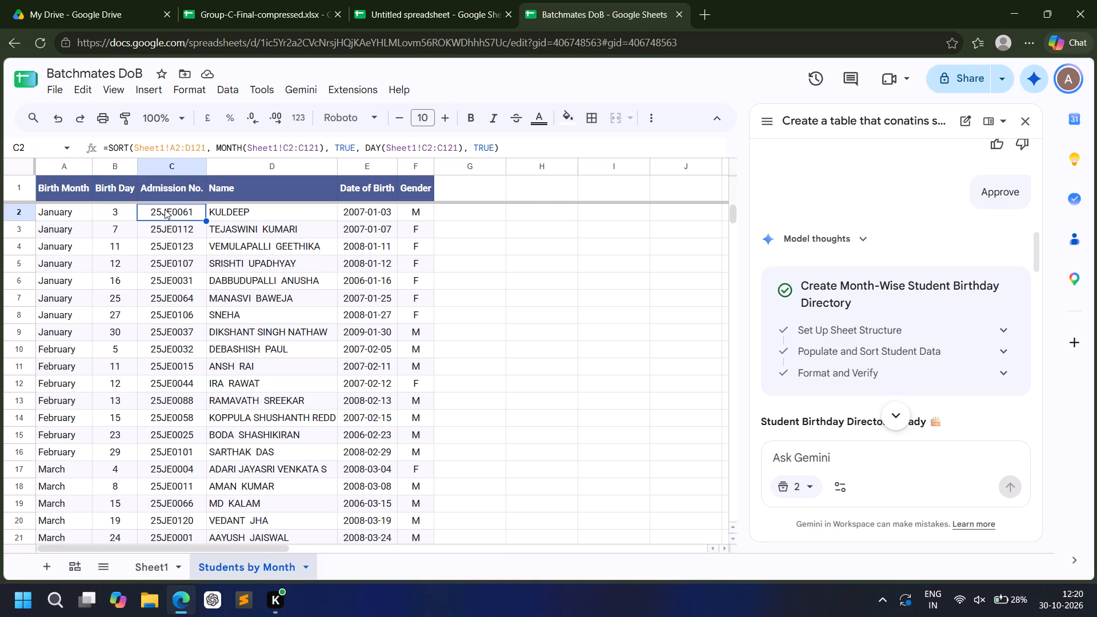
pyautogui.click(165, 209)
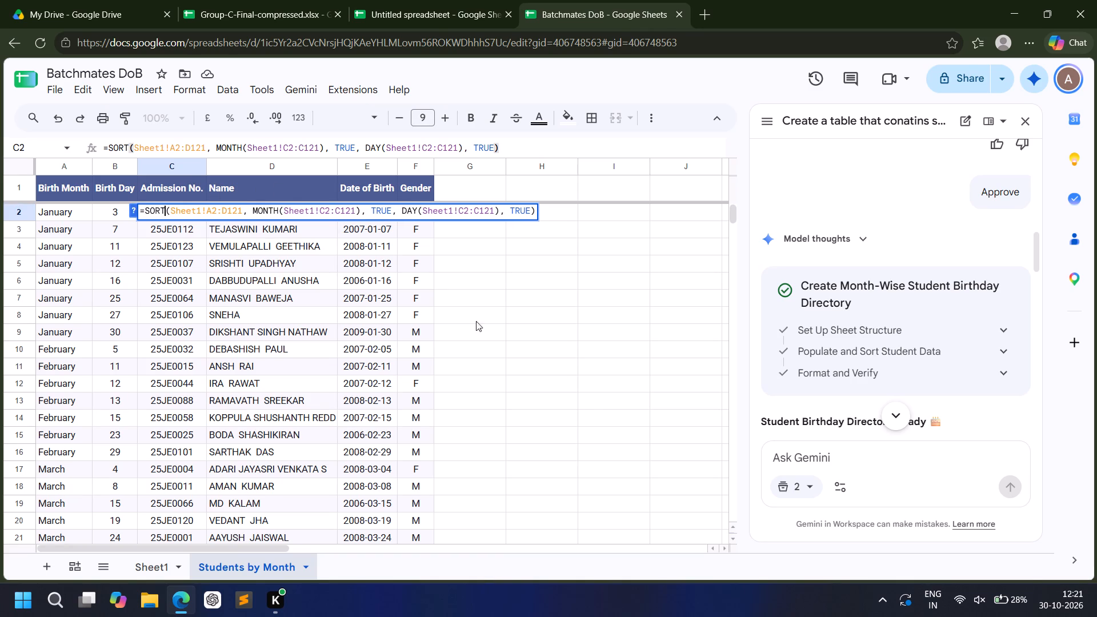
pyautogui.click(590, 402)
pyautogui.moveTo(159, 213); pyautogui.dragTo(297, 288)
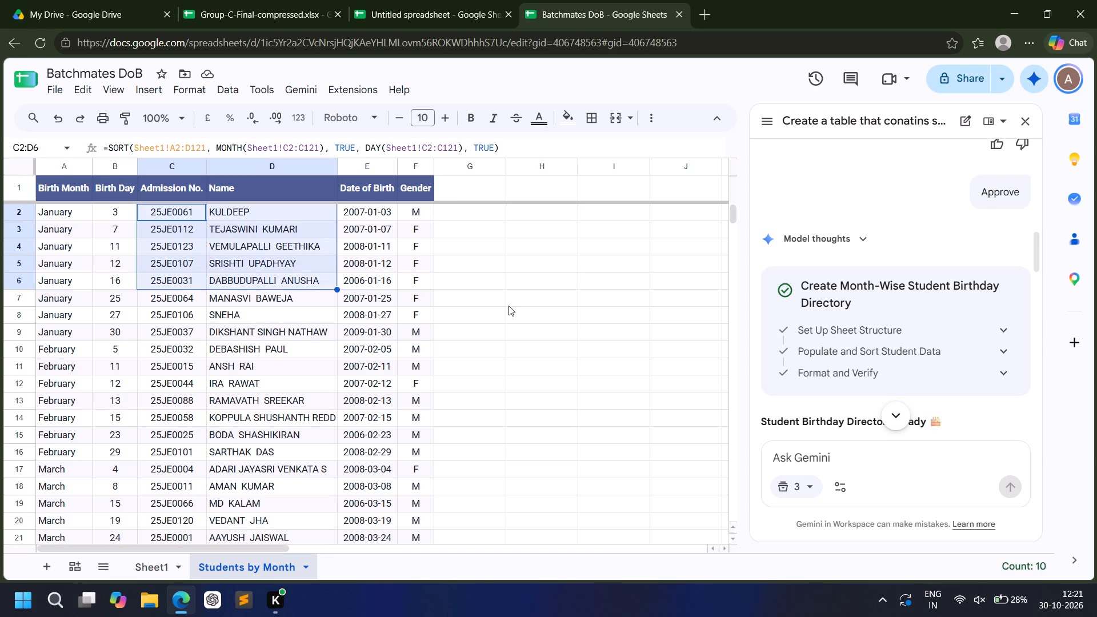
pyautogui.click(509, 306)
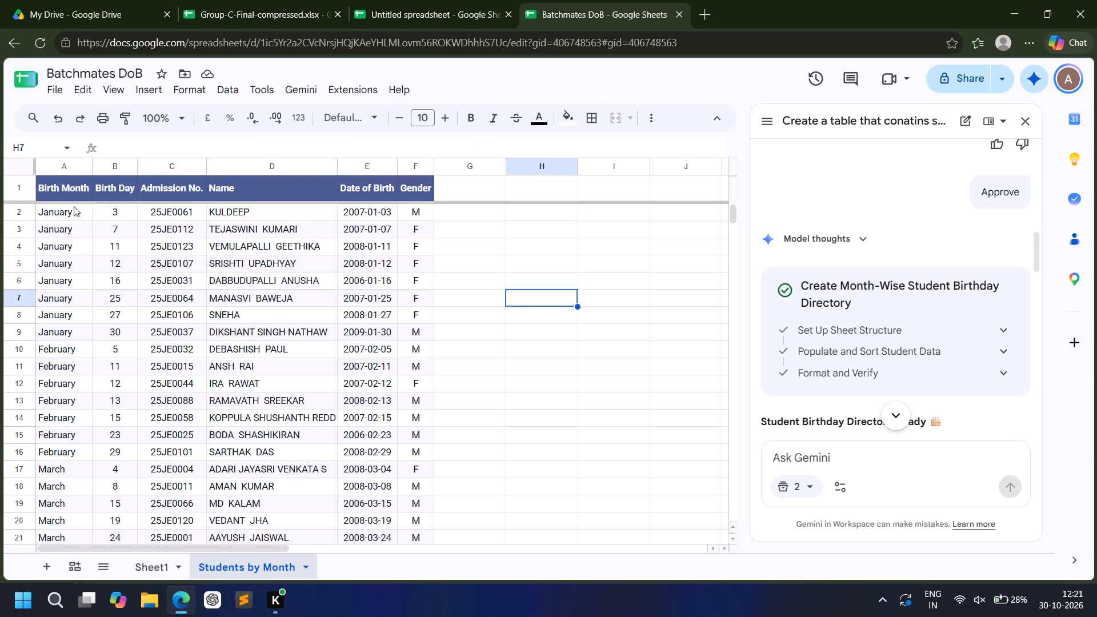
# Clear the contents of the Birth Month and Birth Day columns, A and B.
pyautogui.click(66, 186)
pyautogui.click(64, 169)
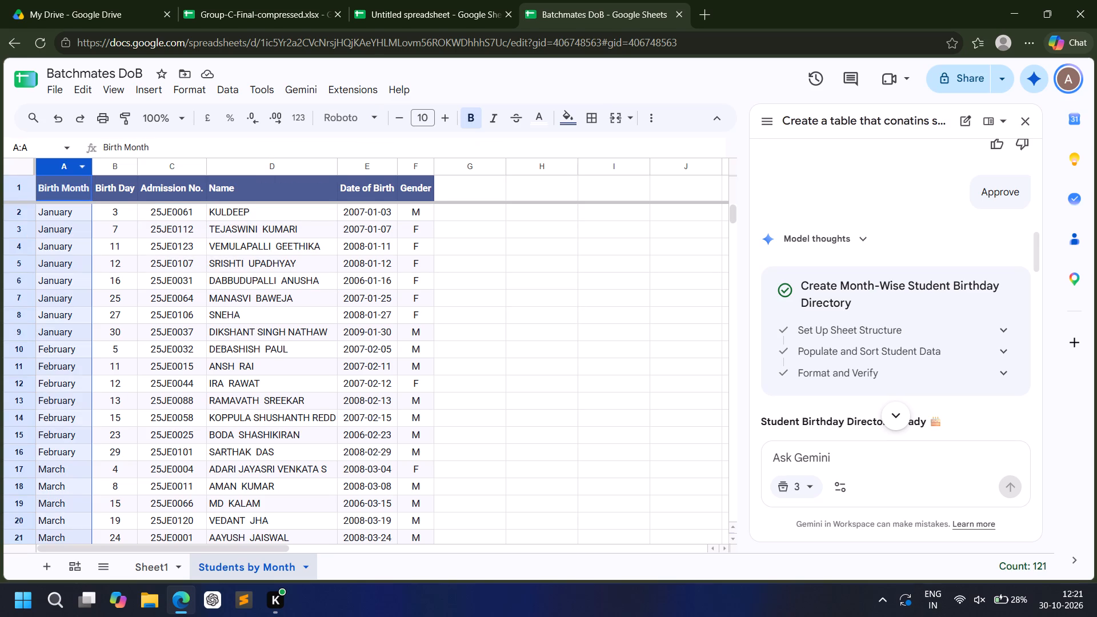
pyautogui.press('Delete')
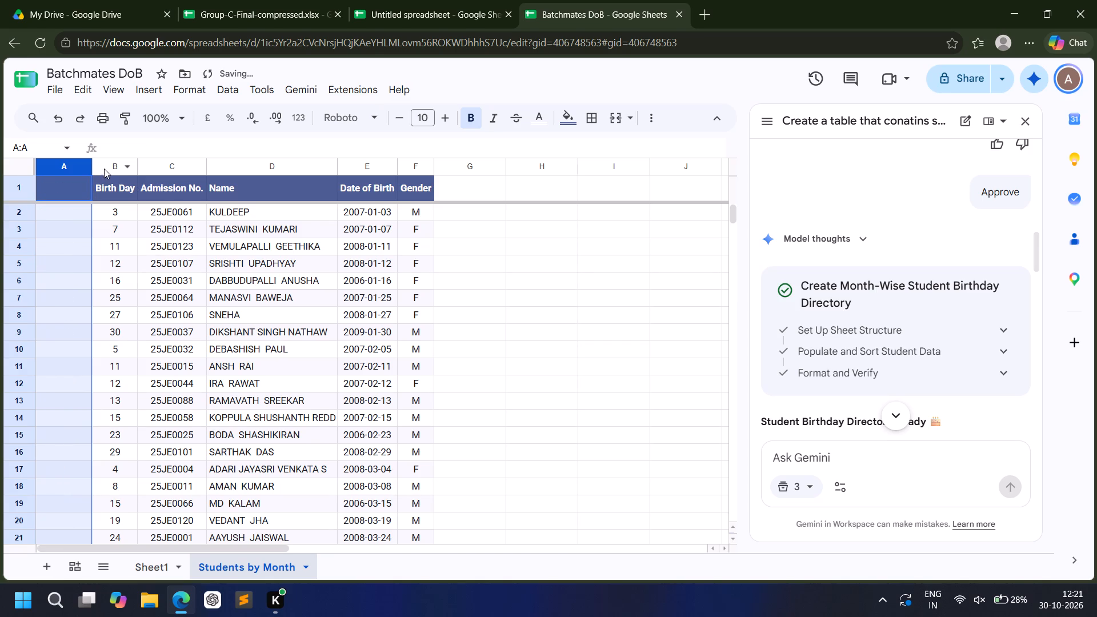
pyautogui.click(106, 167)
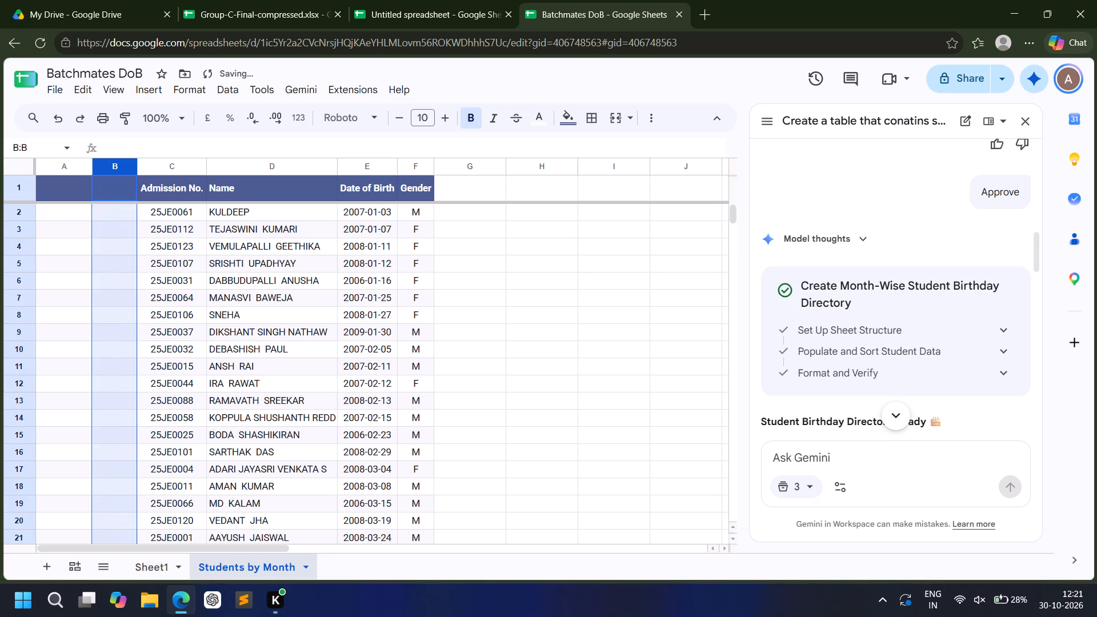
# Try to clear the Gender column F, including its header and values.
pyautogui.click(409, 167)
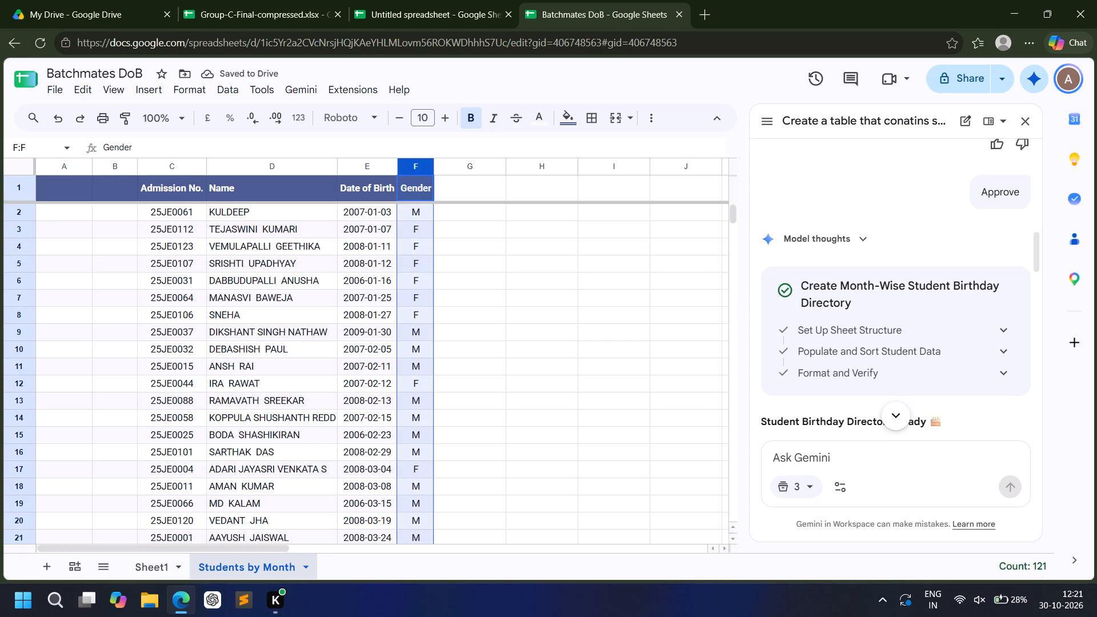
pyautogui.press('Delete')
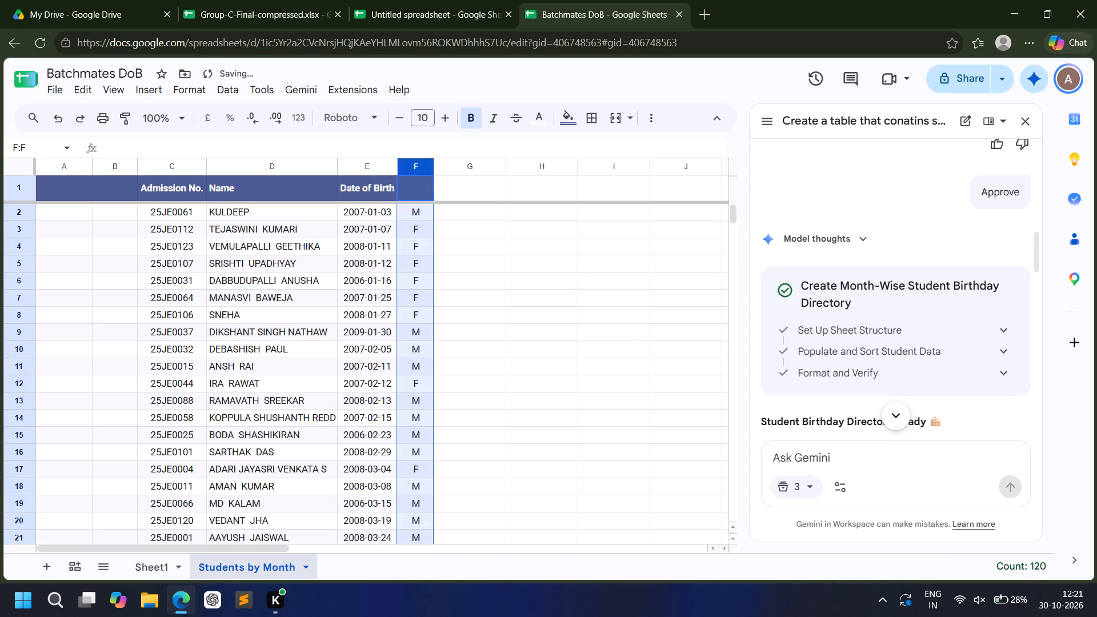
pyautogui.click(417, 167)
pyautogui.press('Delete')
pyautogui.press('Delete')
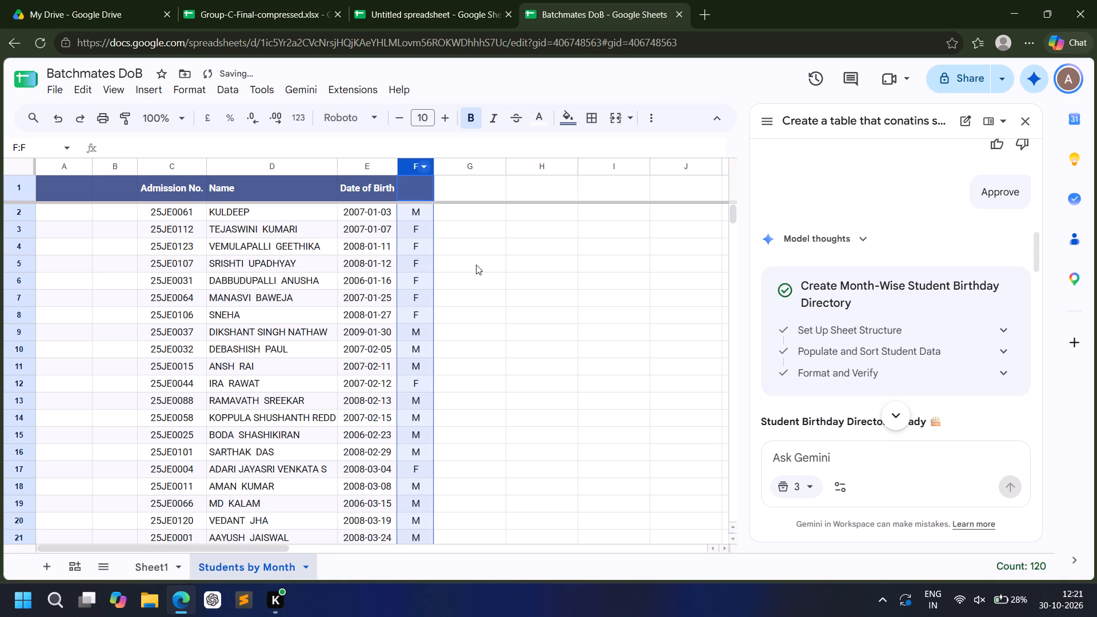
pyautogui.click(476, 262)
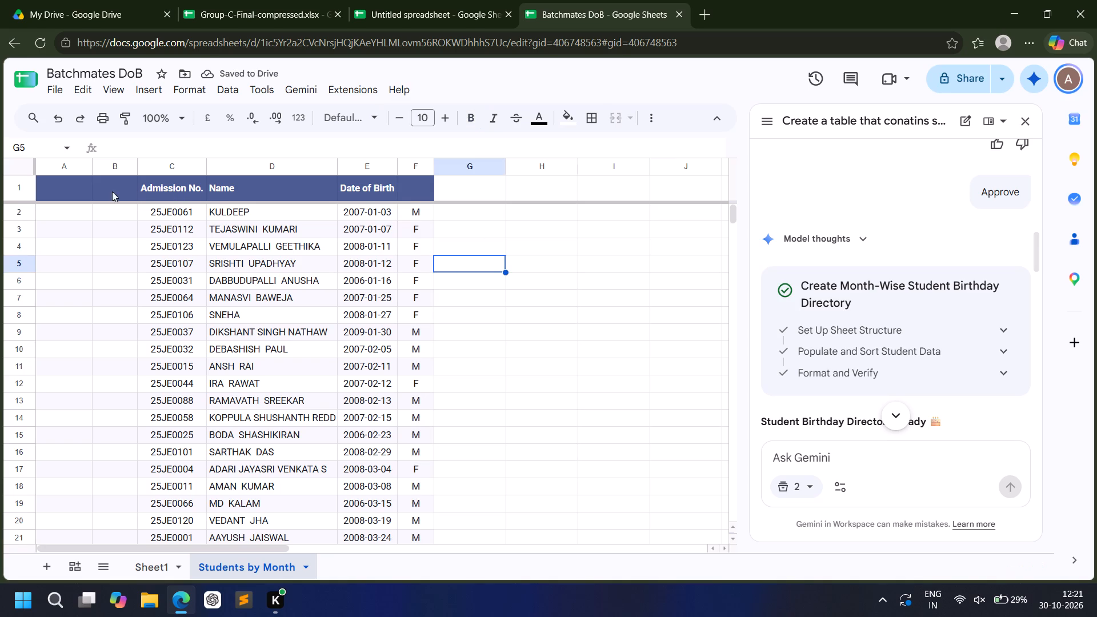
# Delete the two emptied columns before Admission No. so the table starts with Admission No. in column A.
pyautogui.click(104, 190)
pyautogui.click(111, 159)
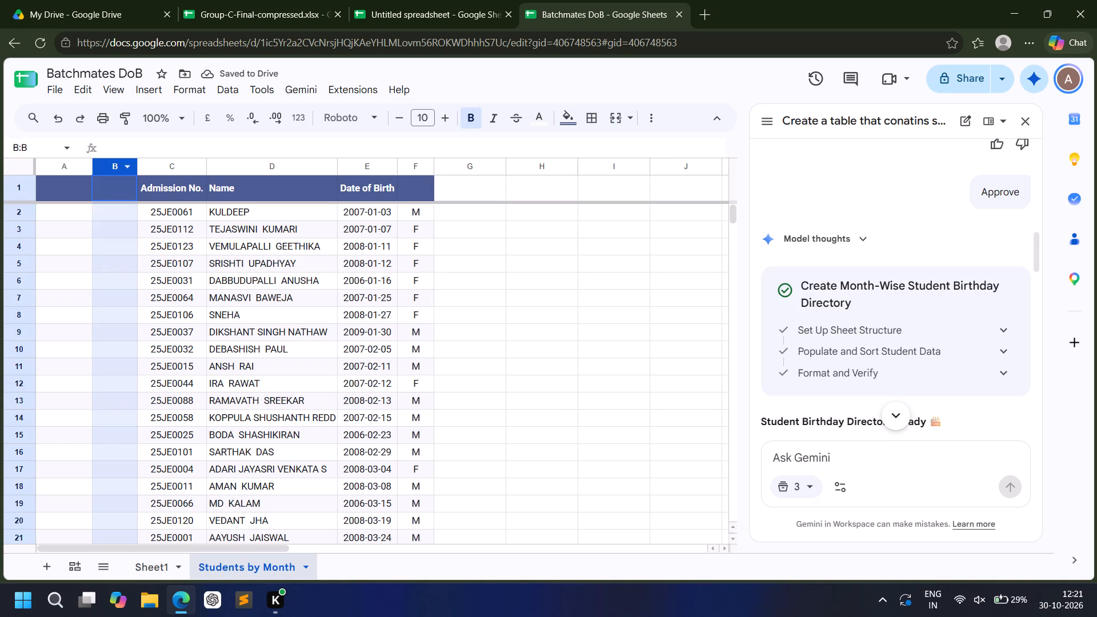
pyautogui.press('Delete')
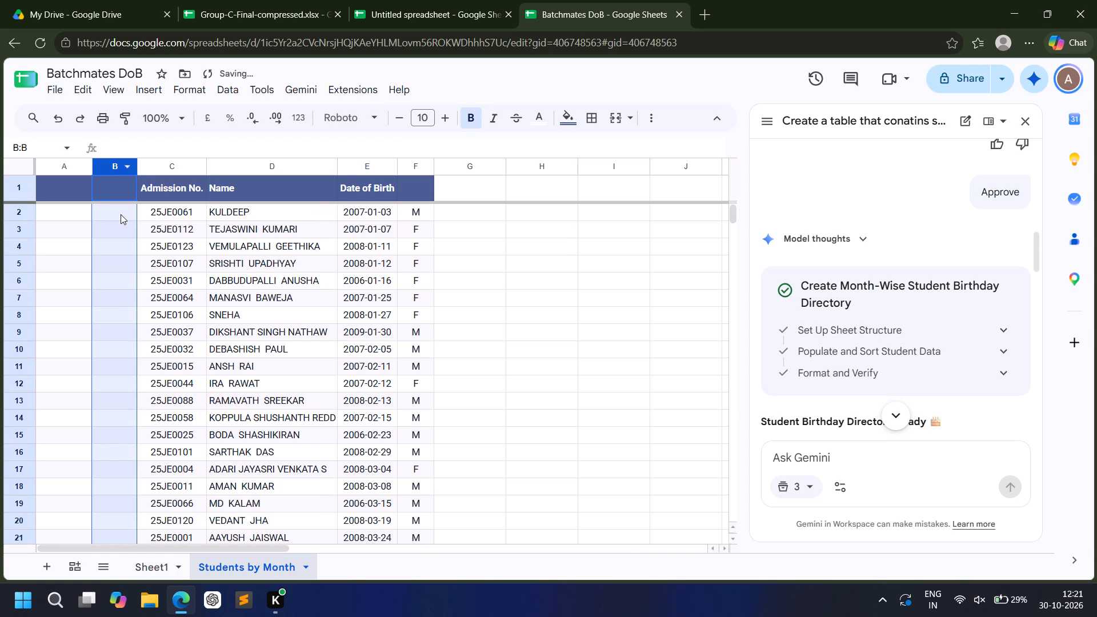
pyautogui.rightClick(121, 214)
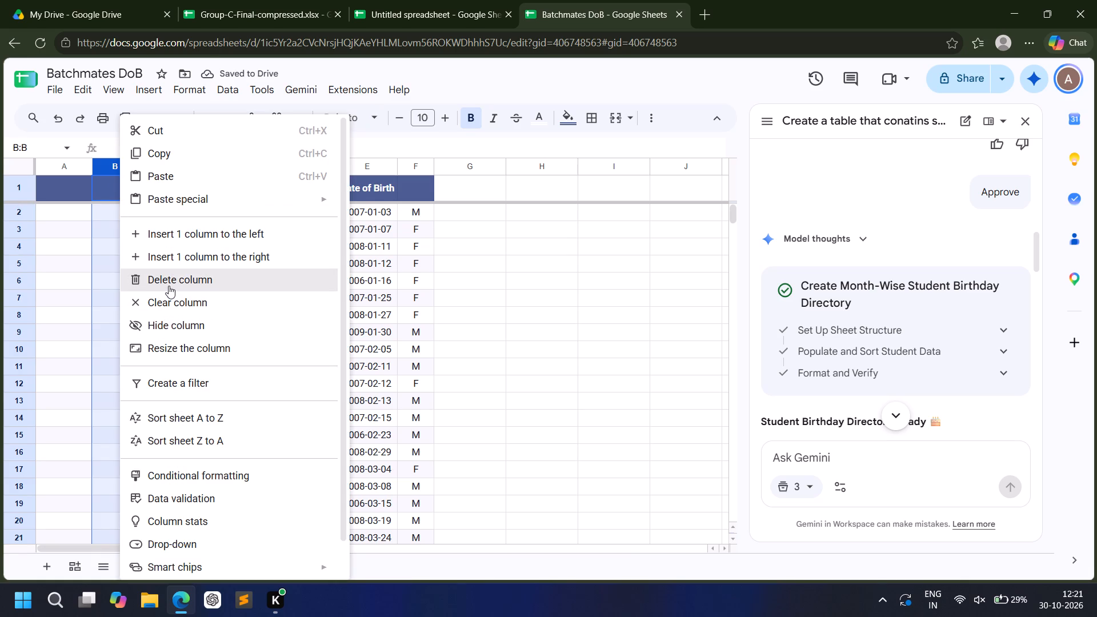
pyautogui.click(169, 285)
pyautogui.click(59, 177)
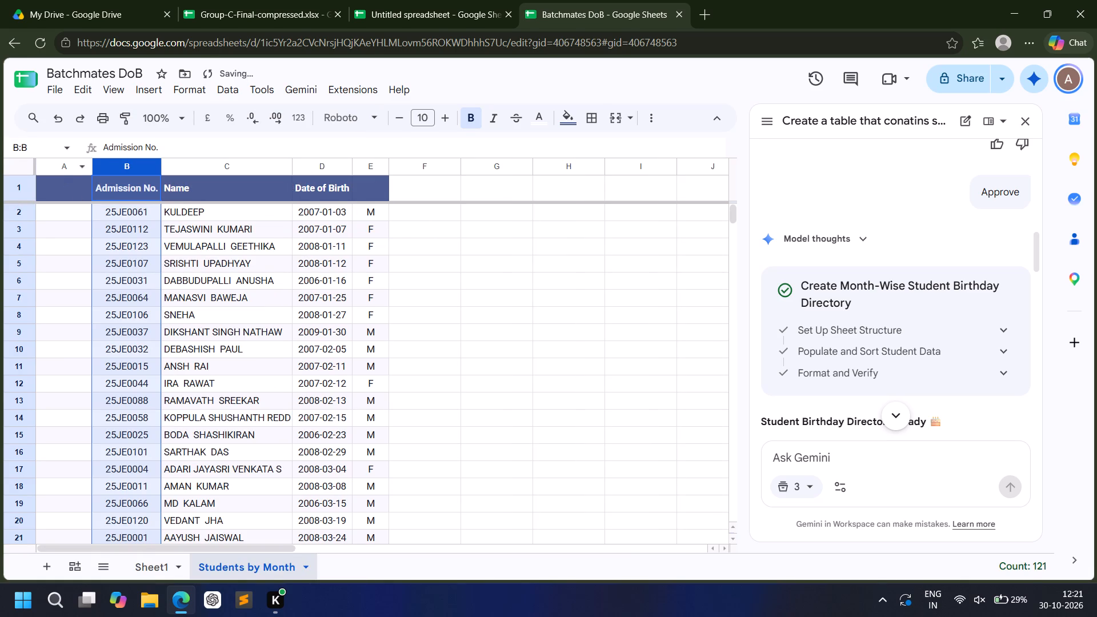
pyautogui.rightClick(59, 177)
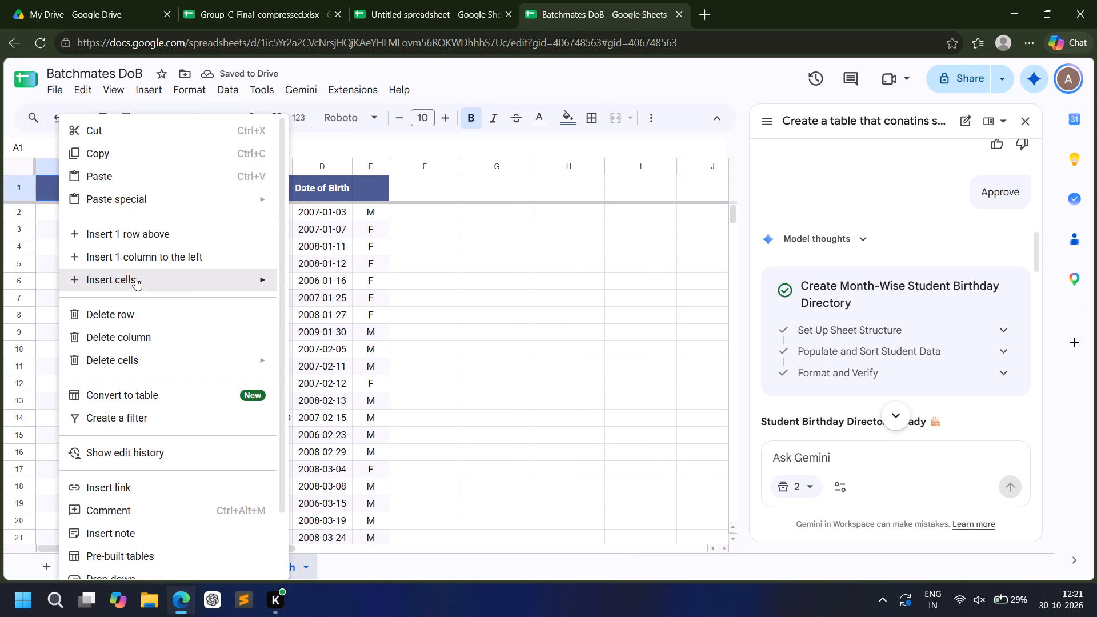
pyautogui.click(136, 340)
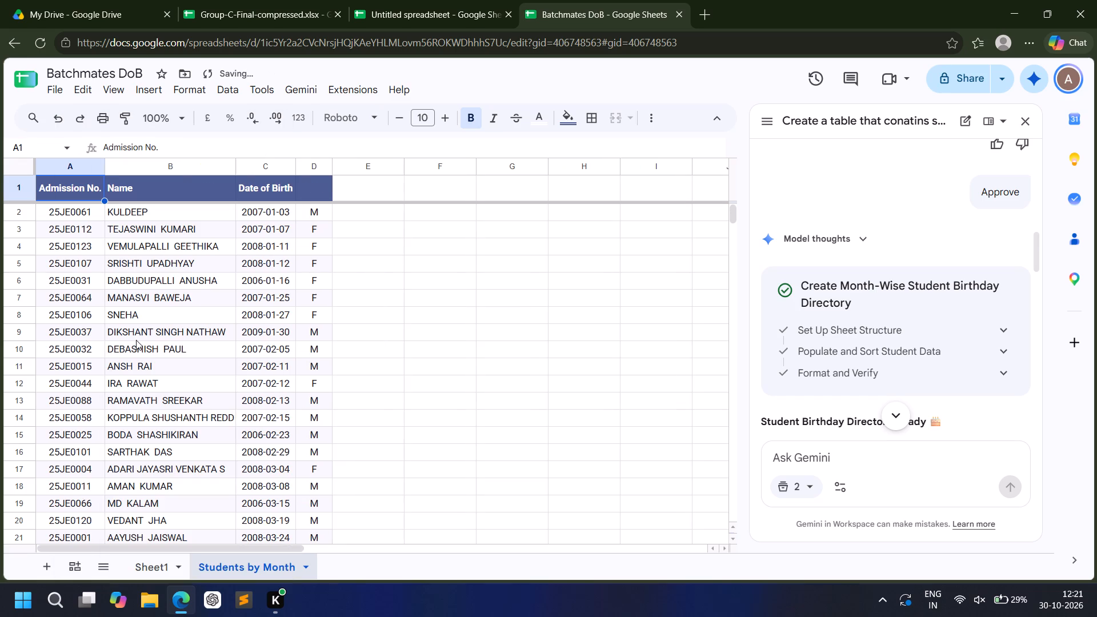
# Delete column D, the gender column after Date of Birth.
pyautogui.click(322, 190)
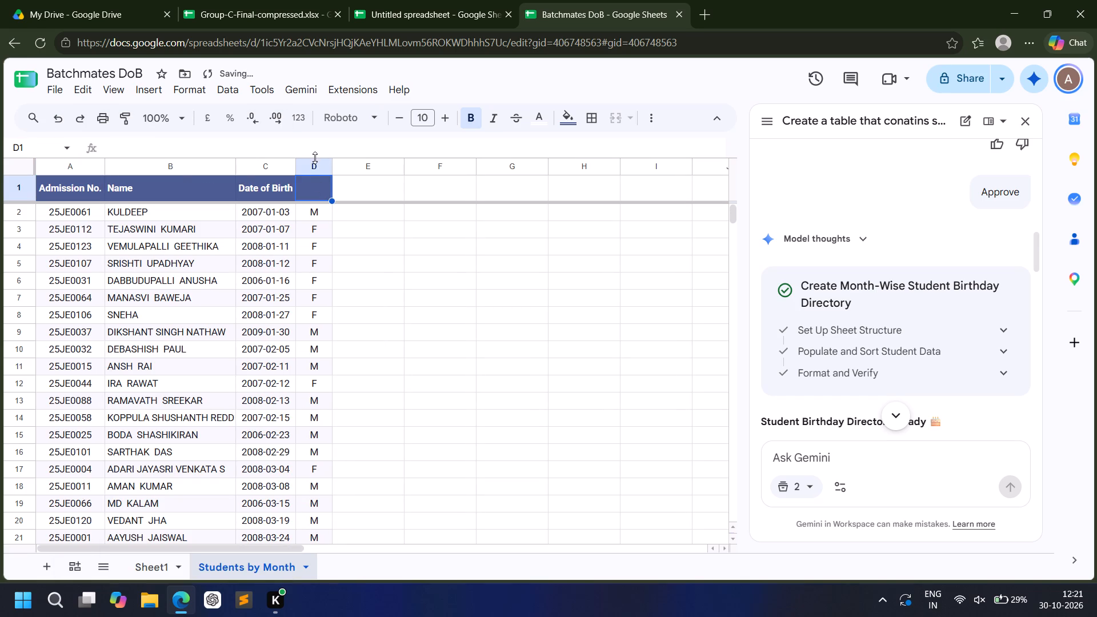
pyautogui.click(314, 162)
pyautogui.rightClick(314, 162)
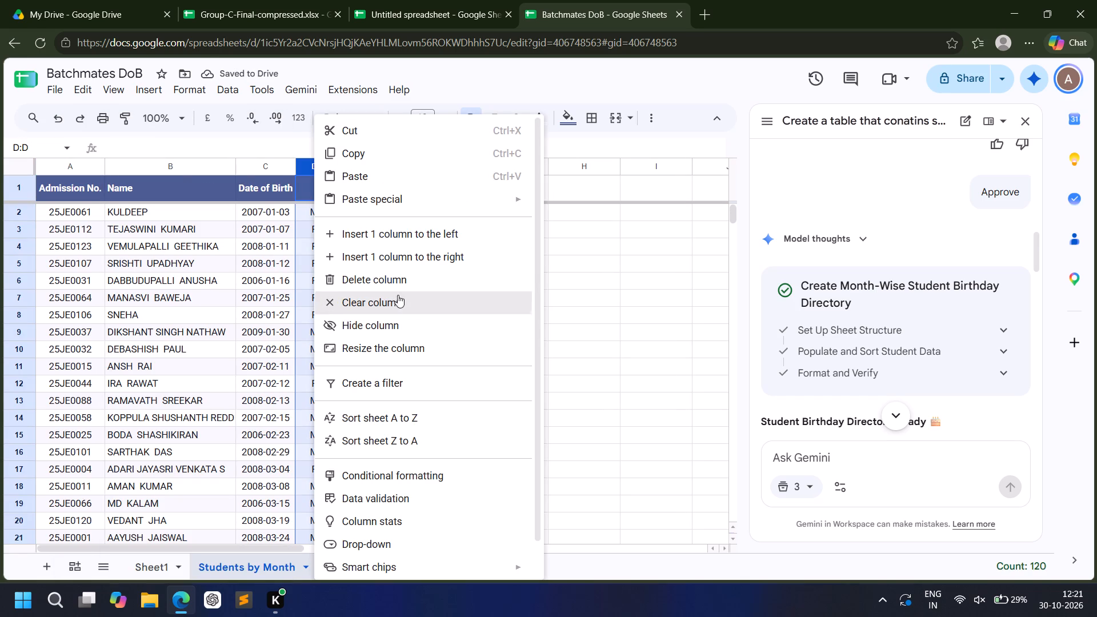
pyautogui.click(401, 279)
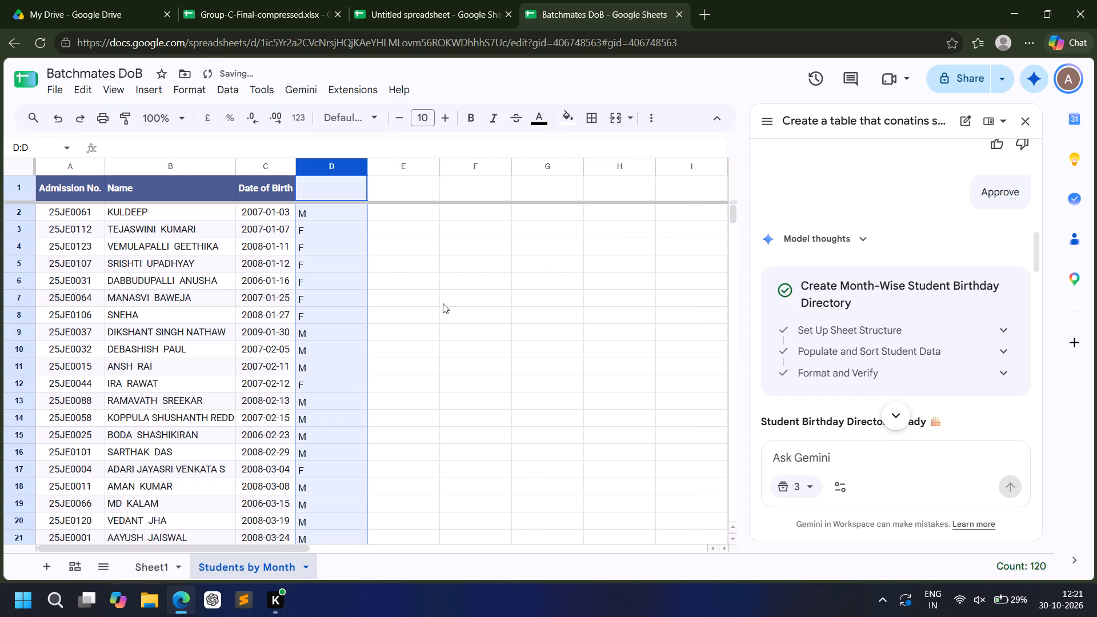
pyautogui.click(443, 303)
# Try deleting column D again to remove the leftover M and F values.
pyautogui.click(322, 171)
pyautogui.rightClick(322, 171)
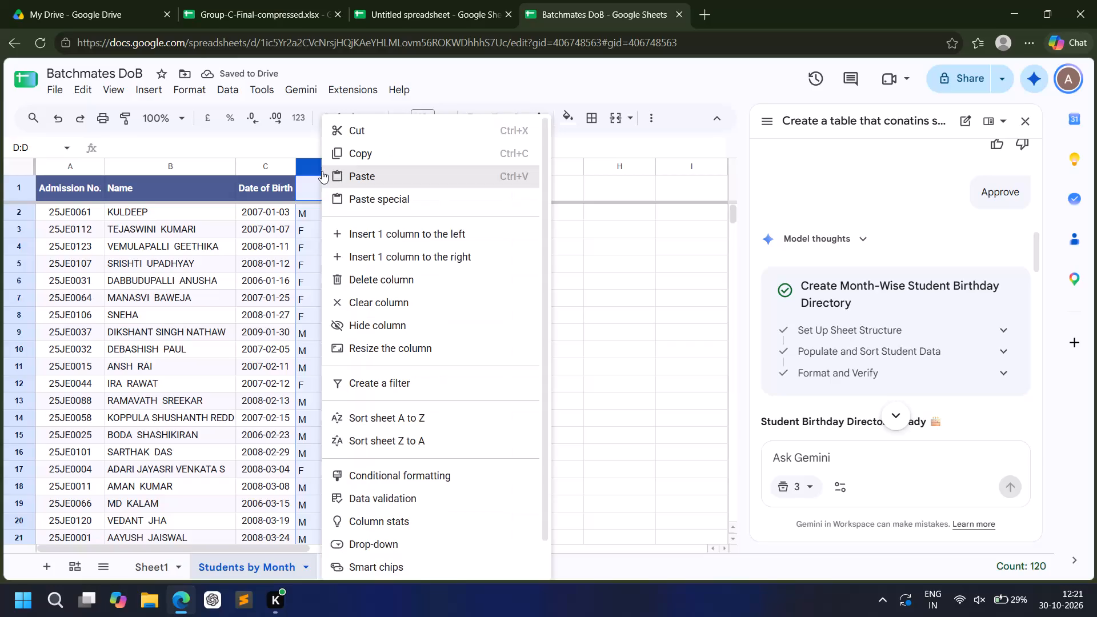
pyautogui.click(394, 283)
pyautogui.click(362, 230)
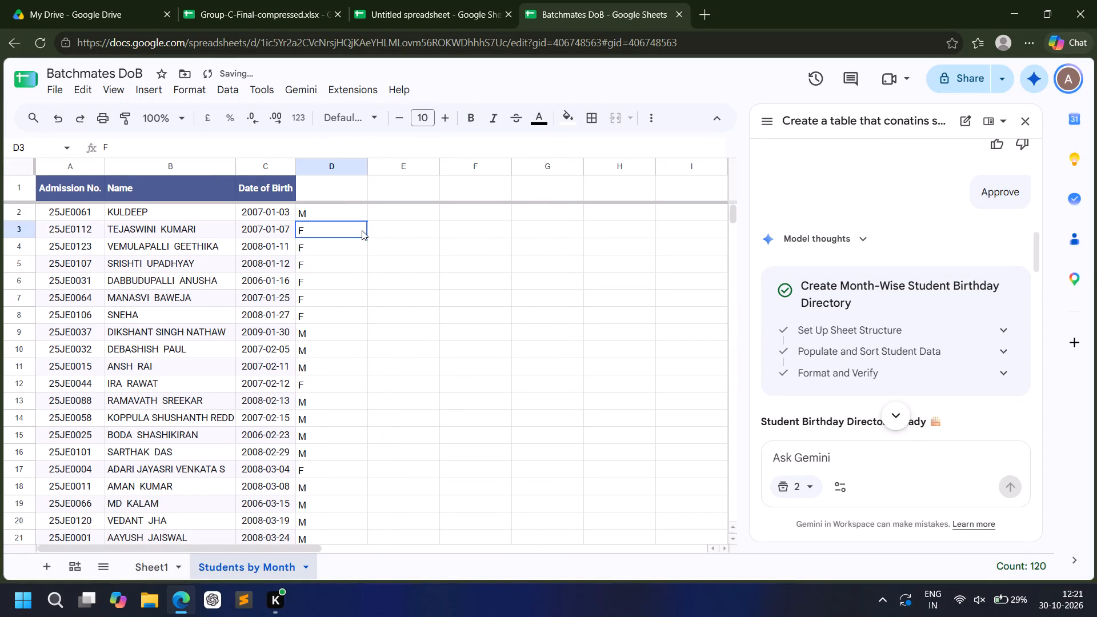
# Check the contents of the Name, Date of Birth and Admission No. cells in the first record for the source formula.
pyautogui.scroll(1, 362, 230)
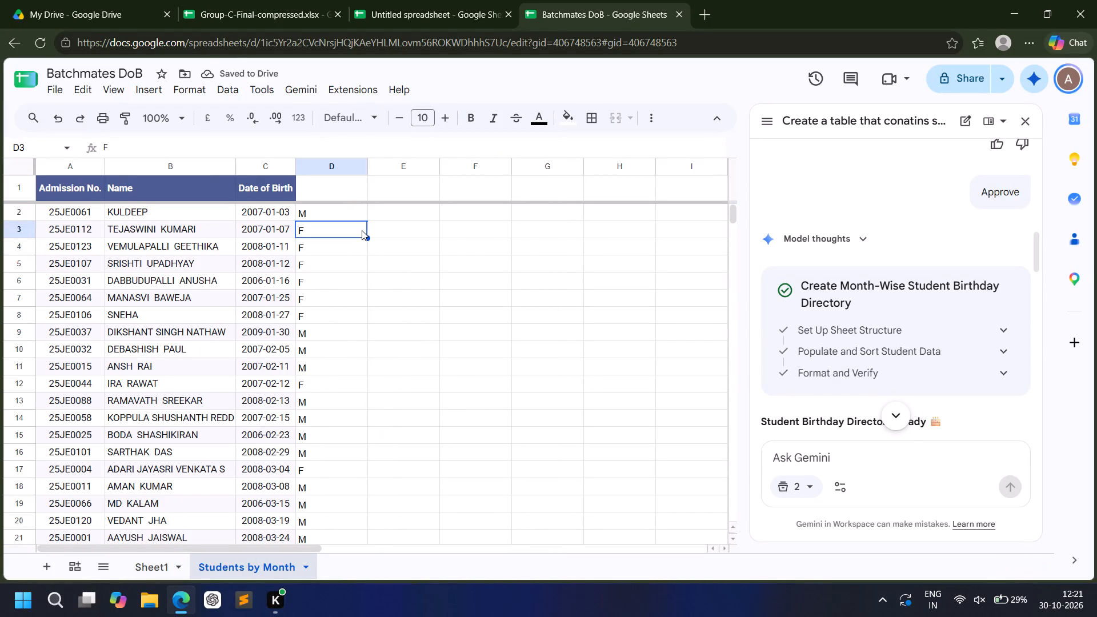
pyautogui.click(134, 218)
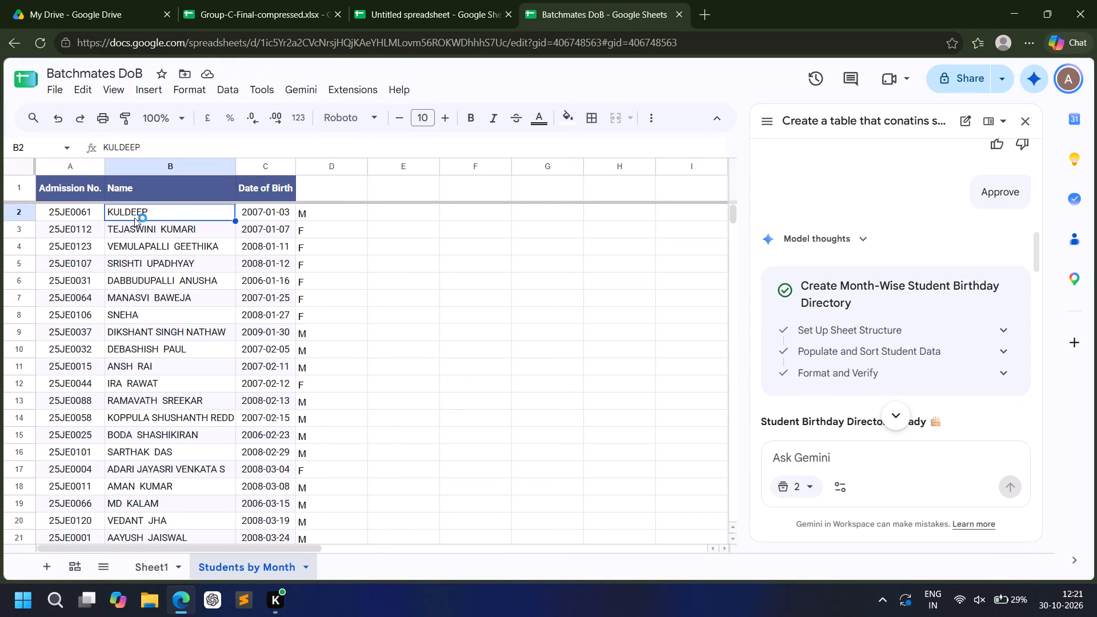
pyautogui.click(257, 217)
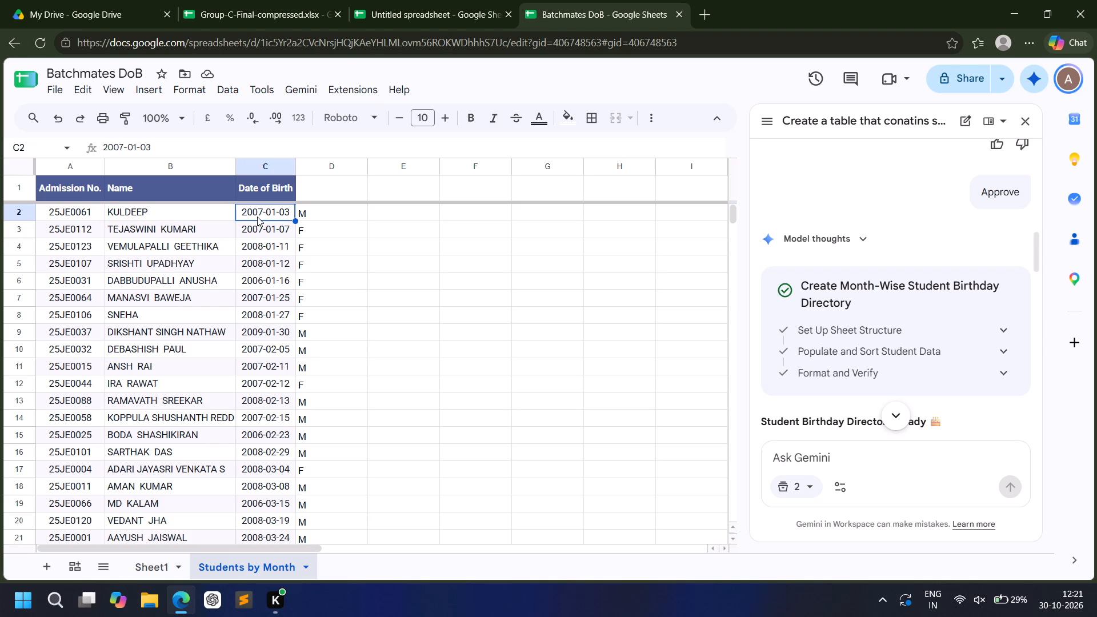
pyautogui.click(66, 218)
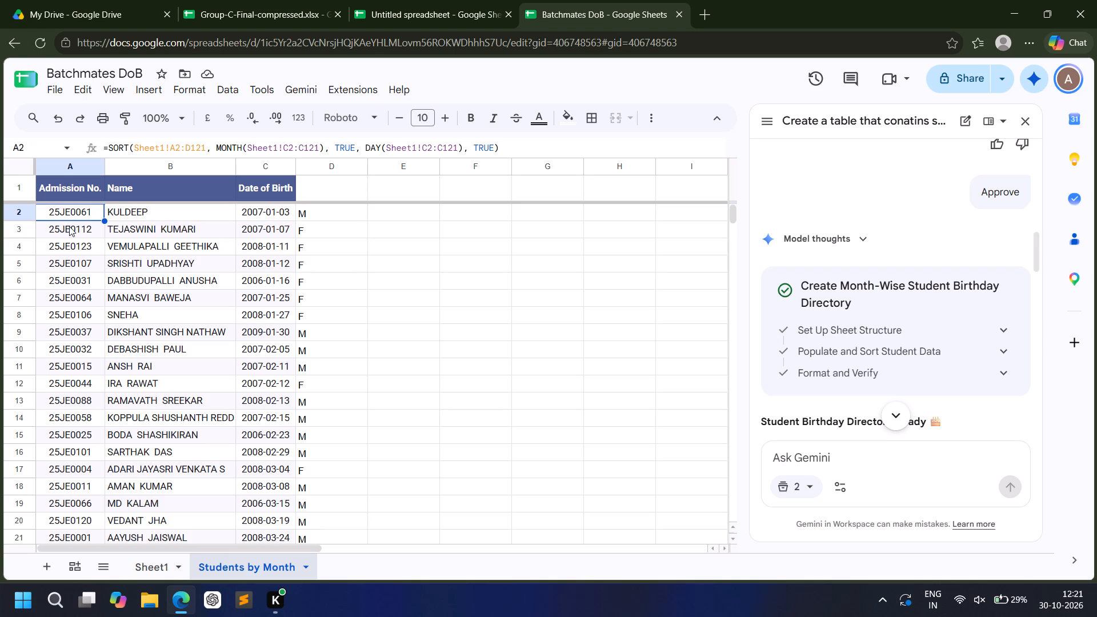
pyautogui.click(71, 229)
# Copy all student records in A2:C121 of the Students by Month sheet, leaving out the M/F values in column D.
pyautogui.moveTo(49, 207); pyautogui.dragTo(247, 486)
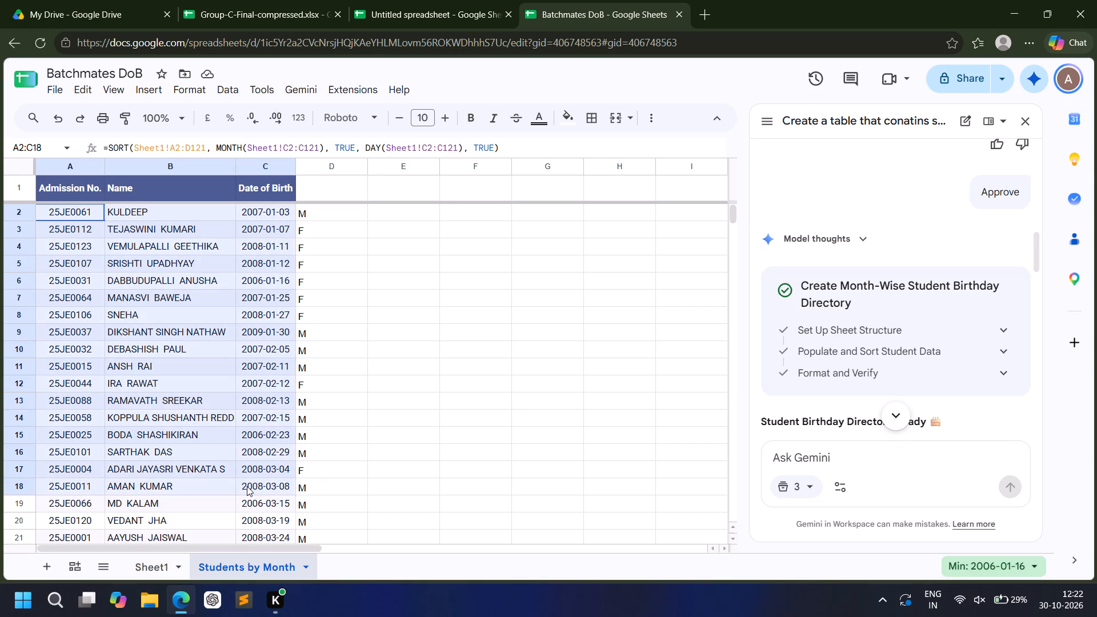
pyautogui.moveTo(247, 486); pyautogui.dragTo(256, 616)
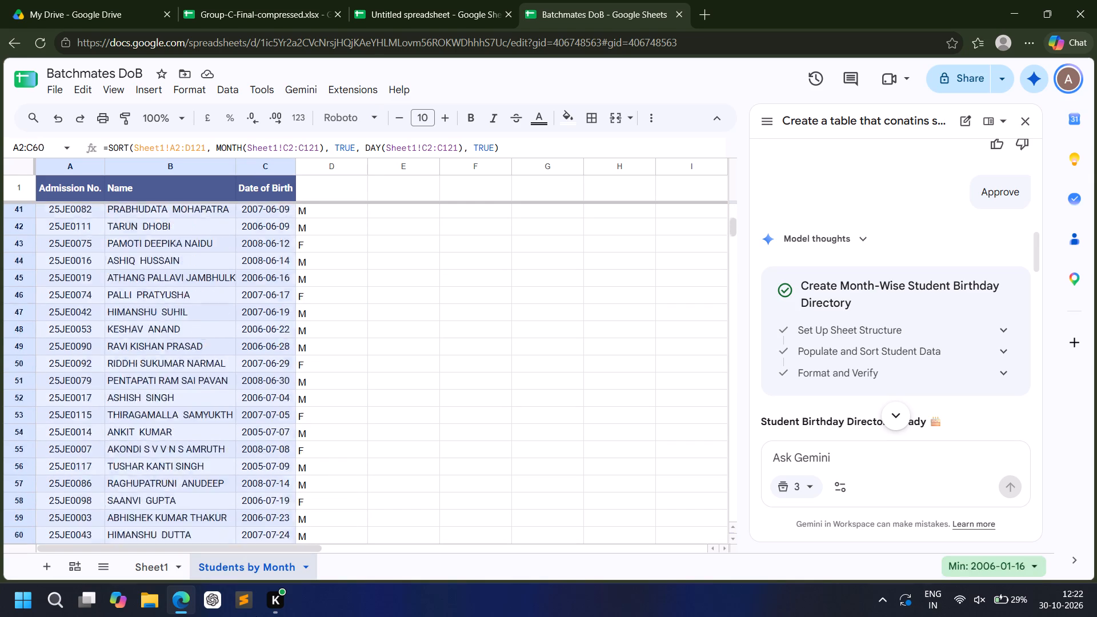
pyautogui.moveTo(256, 616); pyautogui.dragTo(256, 223)
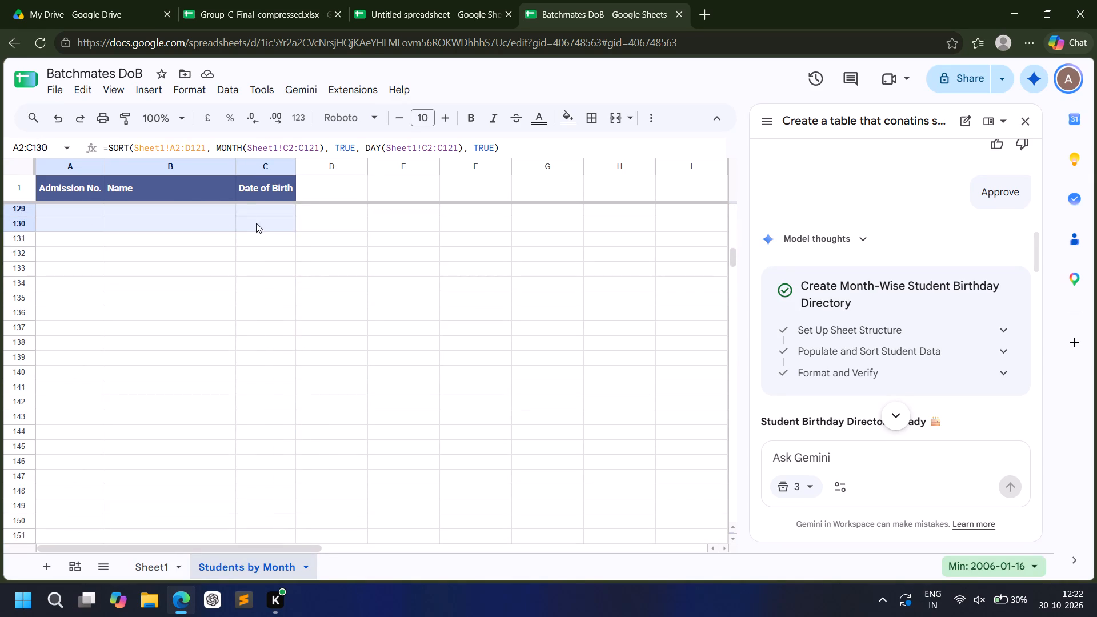
pyautogui.moveTo(256, 223); pyautogui.dragTo(255, 563)
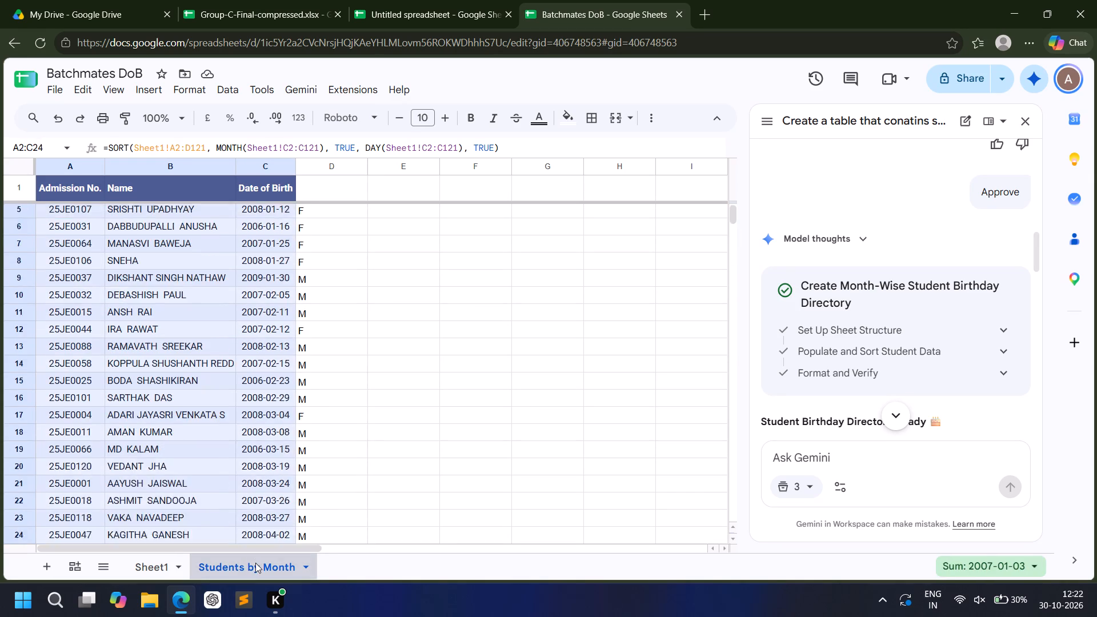
pyautogui.moveTo(255, 563); pyautogui.dragTo(255, 558)
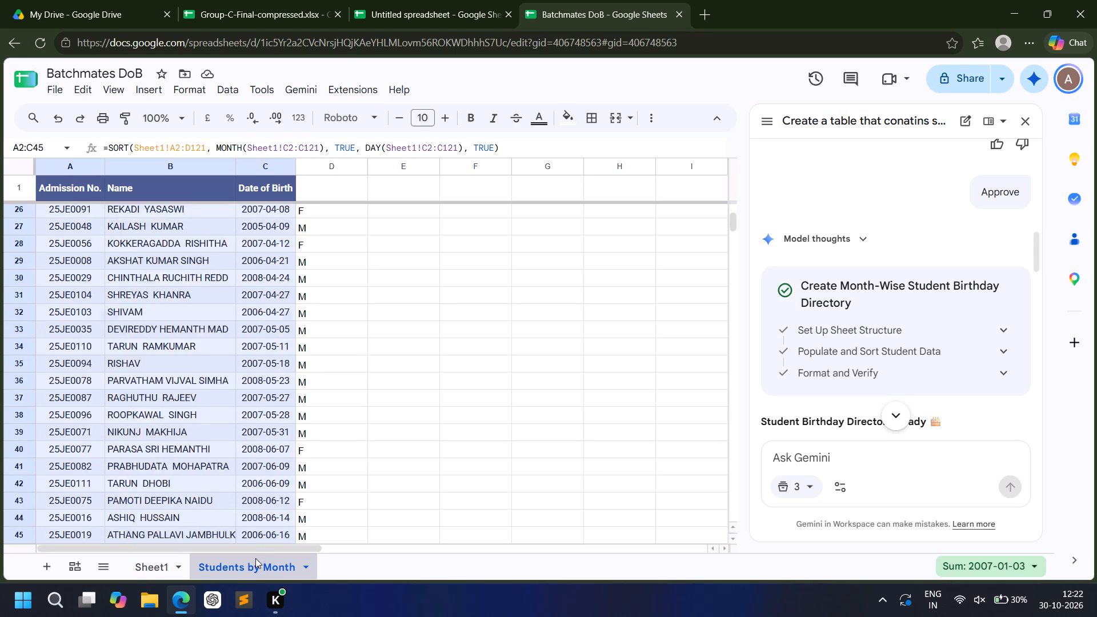
pyautogui.moveTo(255, 558); pyautogui.dragTo(266, 410)
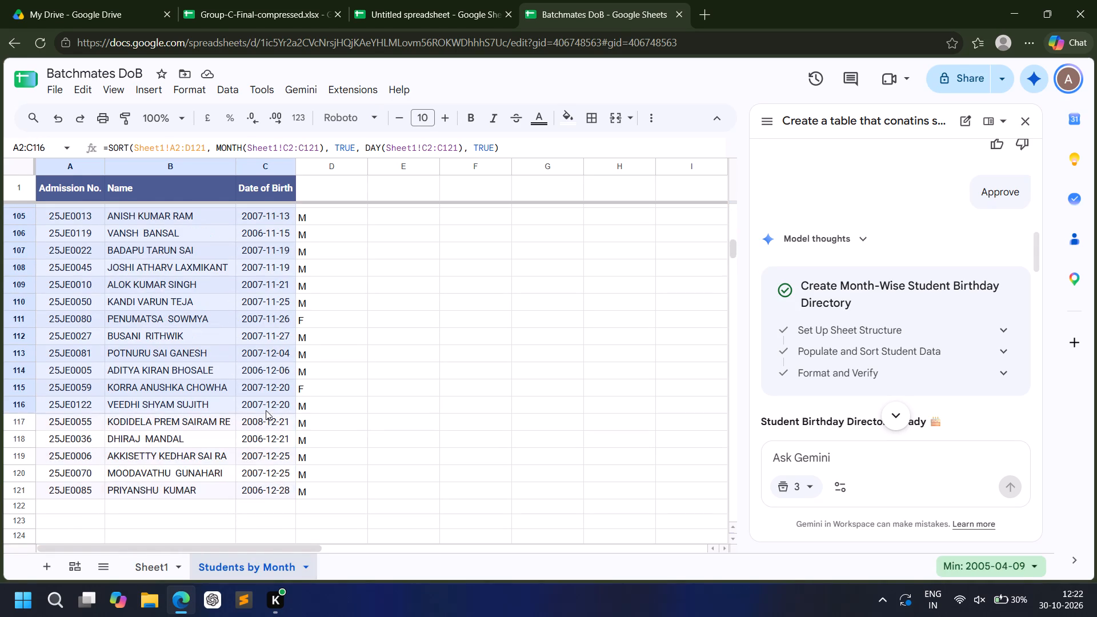
pyautogui.moveTo(266, 410); pyautogui.dragTo(265, 488)
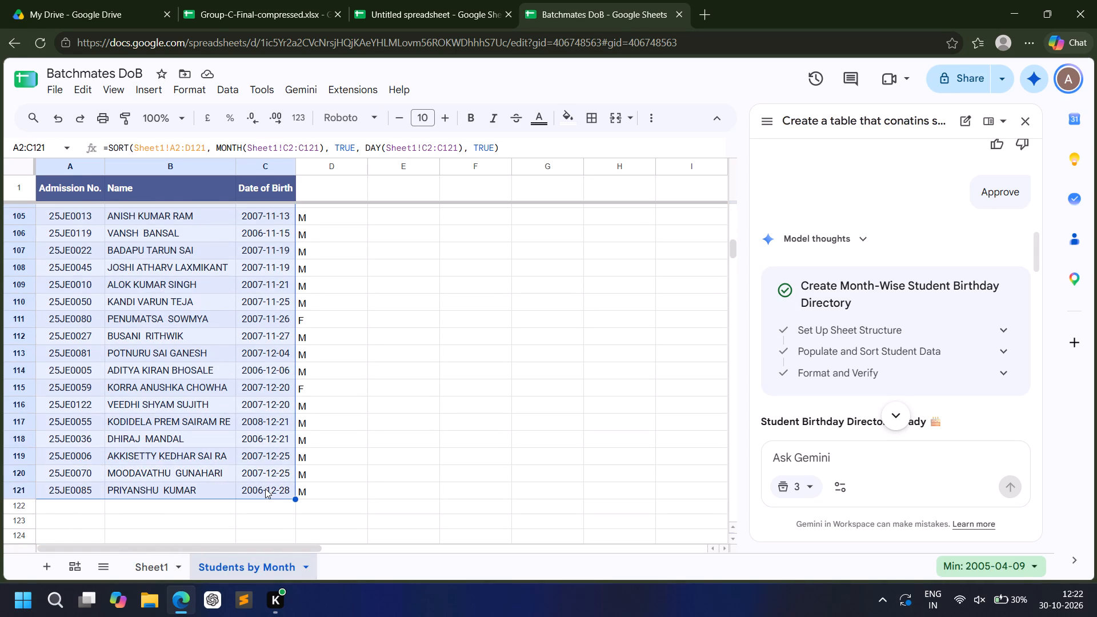
pyautogui.hotkey('ctrl', 'c')
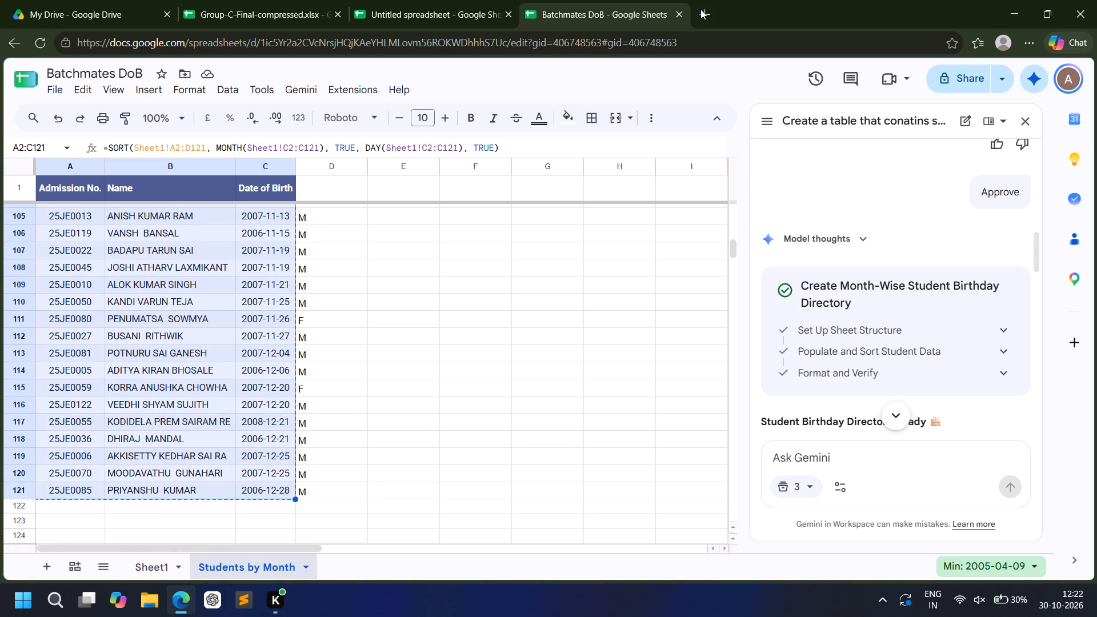
# Create a blank spreadsheet in a new browser tab and paste the copied records starting at cell A1.
pyautogui.click(700, 9)
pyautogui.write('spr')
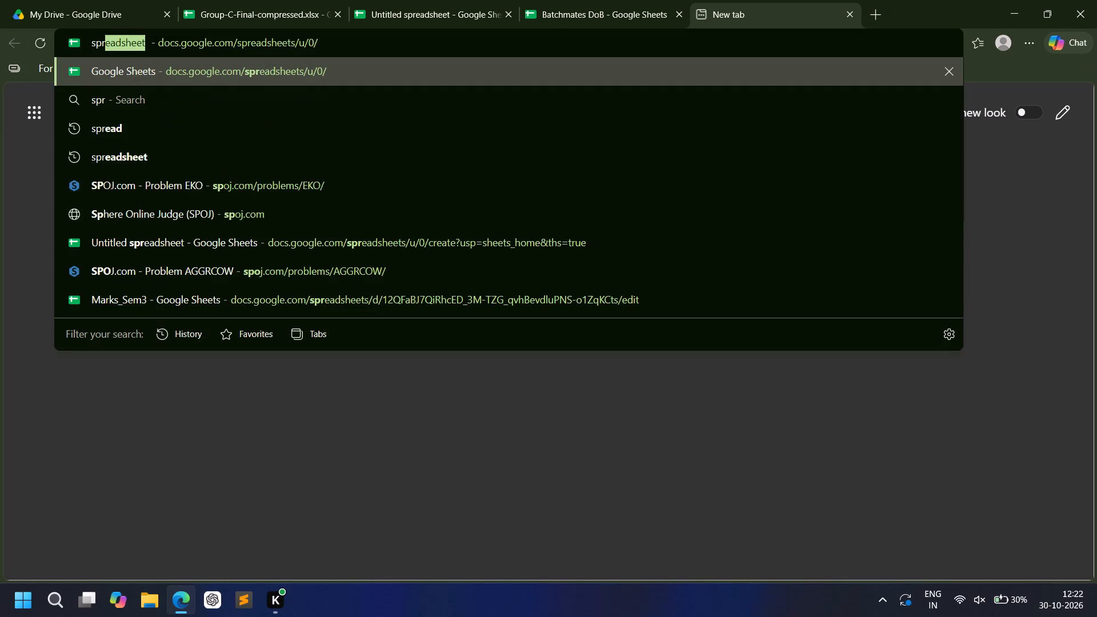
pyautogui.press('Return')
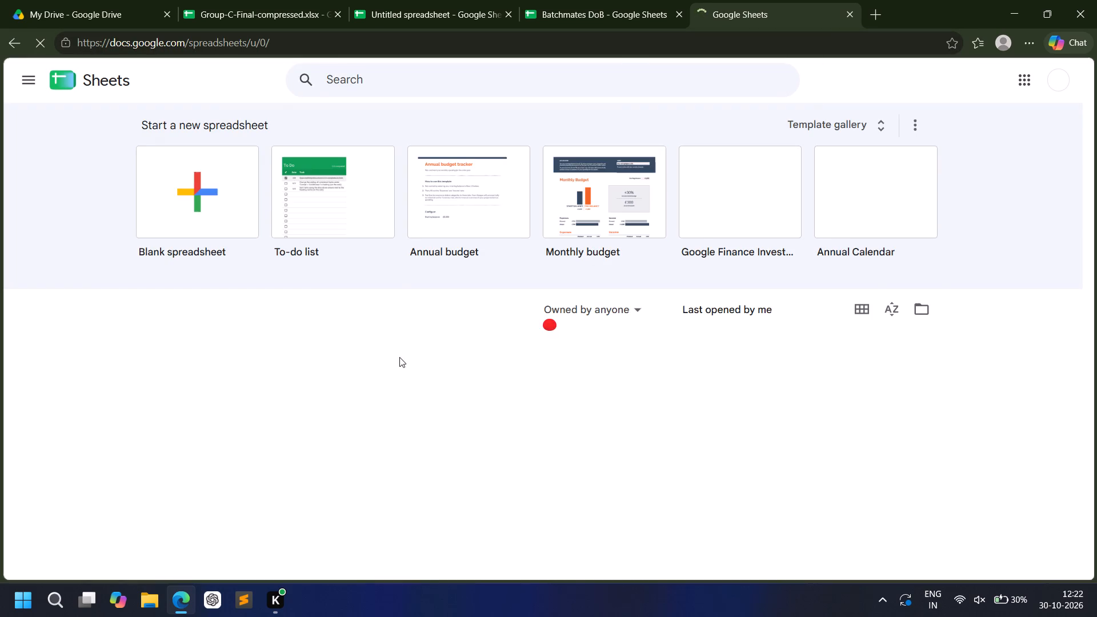
pyautogui.click(217, 206)
pyautogui.doubleClick(217, 206)
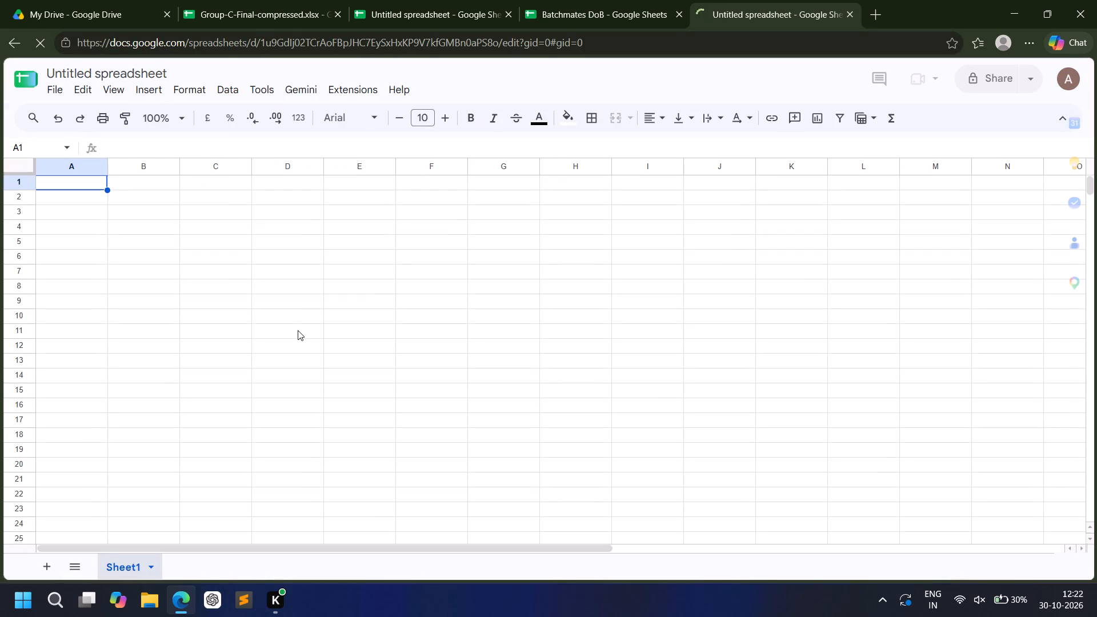
pyautogui.hotkey('ctrl', 'v')
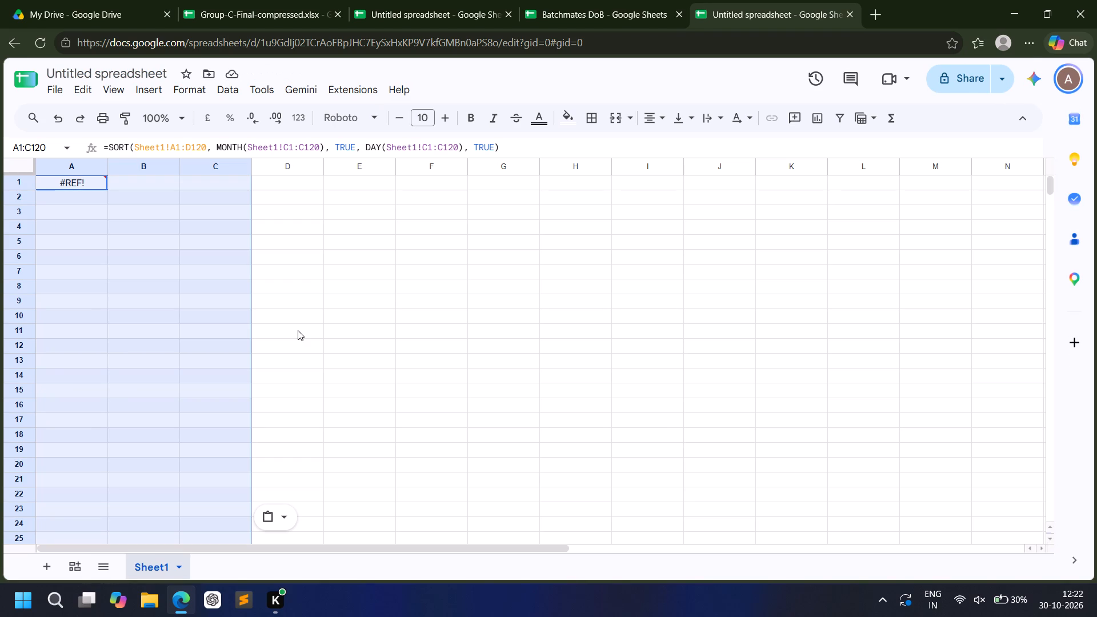
# Return to the Batchmates DoB spreadsheet and compare the sorted Students by Month records with the source data in Sheet1.
pyautogui.click(571, 15)
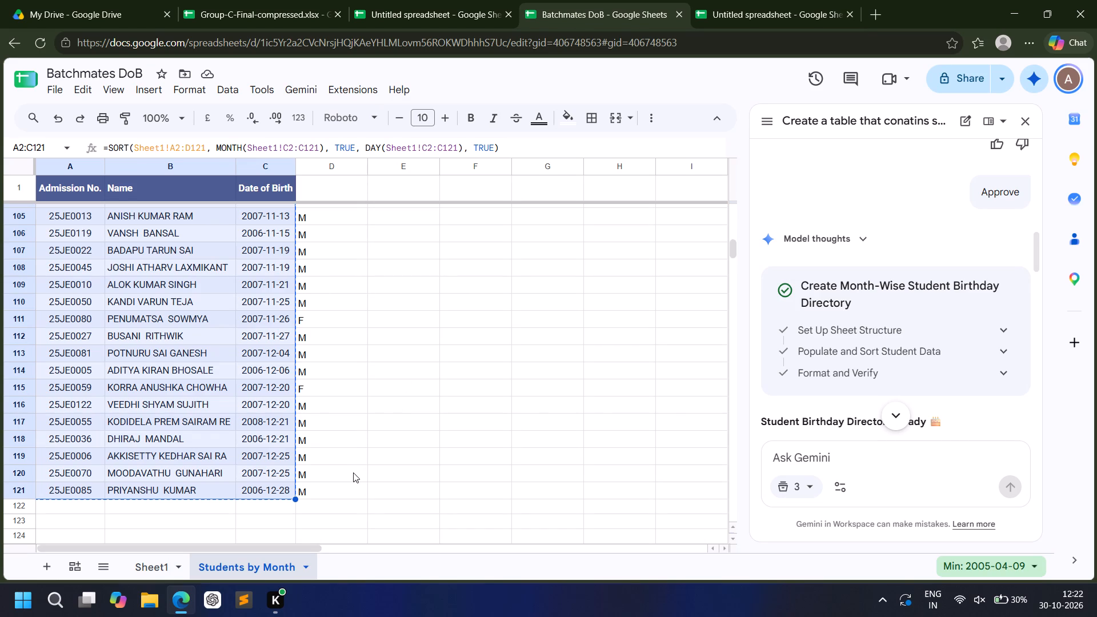
pyautogui.hscroll(1, 353, 472)
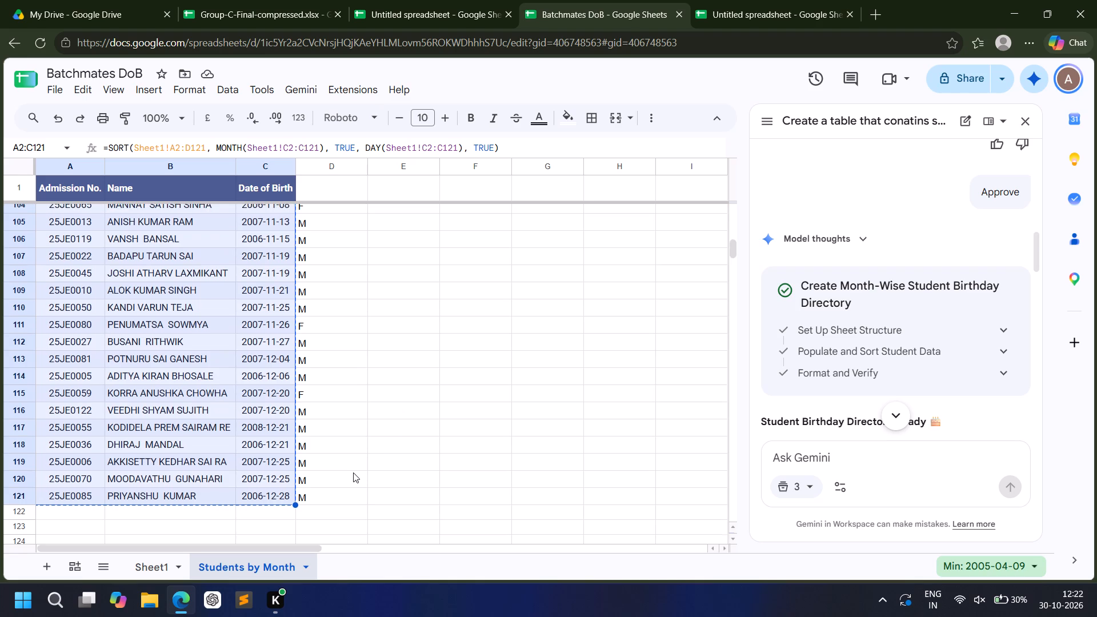
pyautogui.hscroll(1, 353, 472)
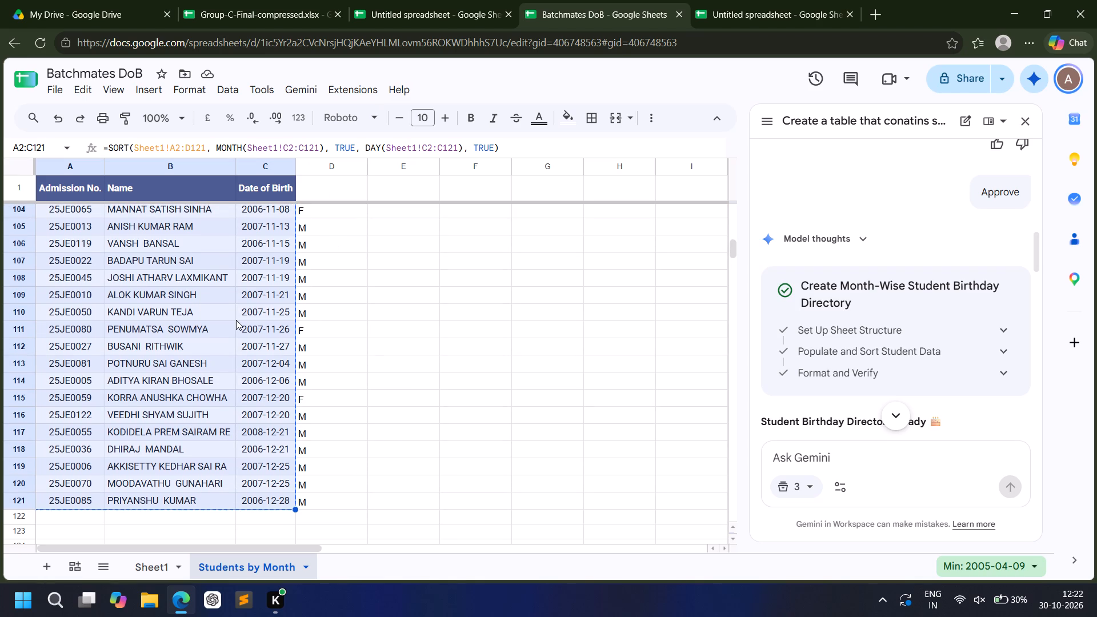
pyautogui.scroll(11, 236, 320)
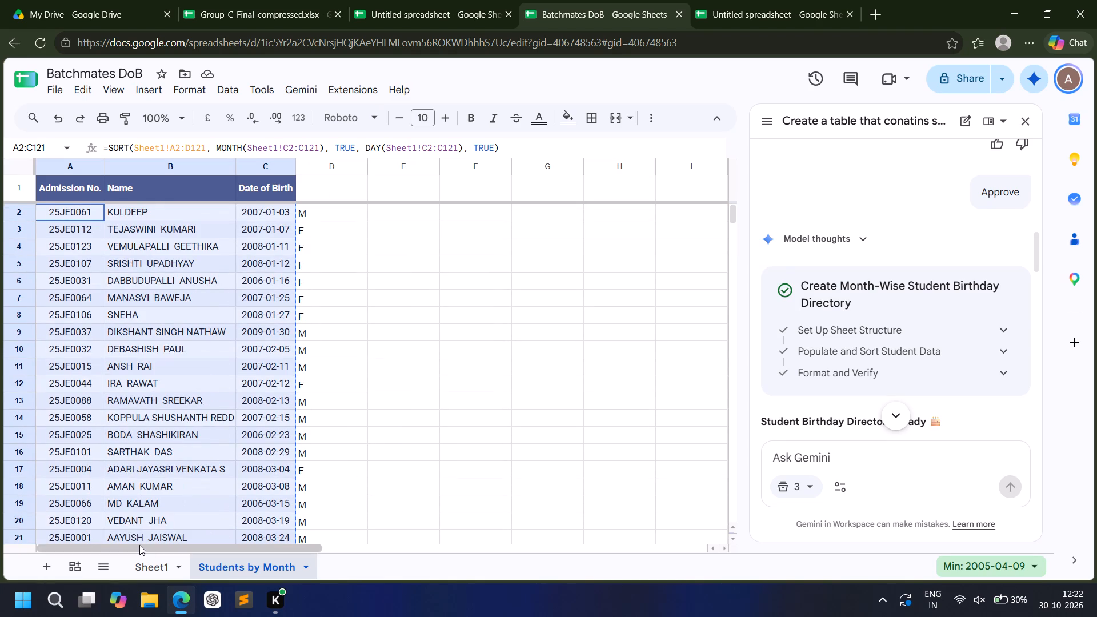
pyautogui.click(151, 567)
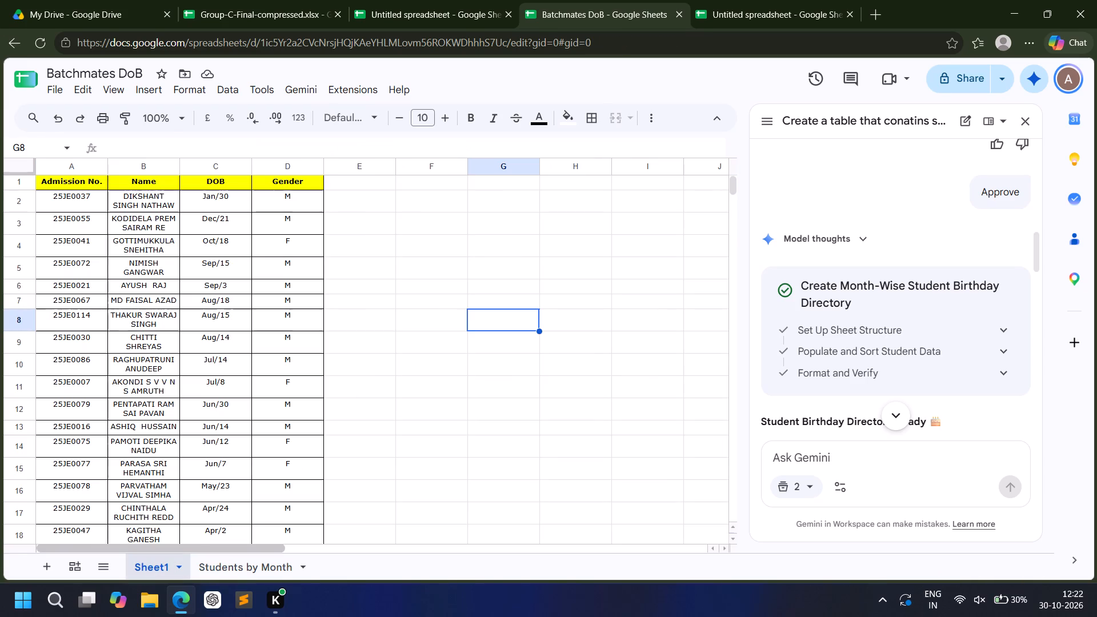
pyautogui.click(262, 564)
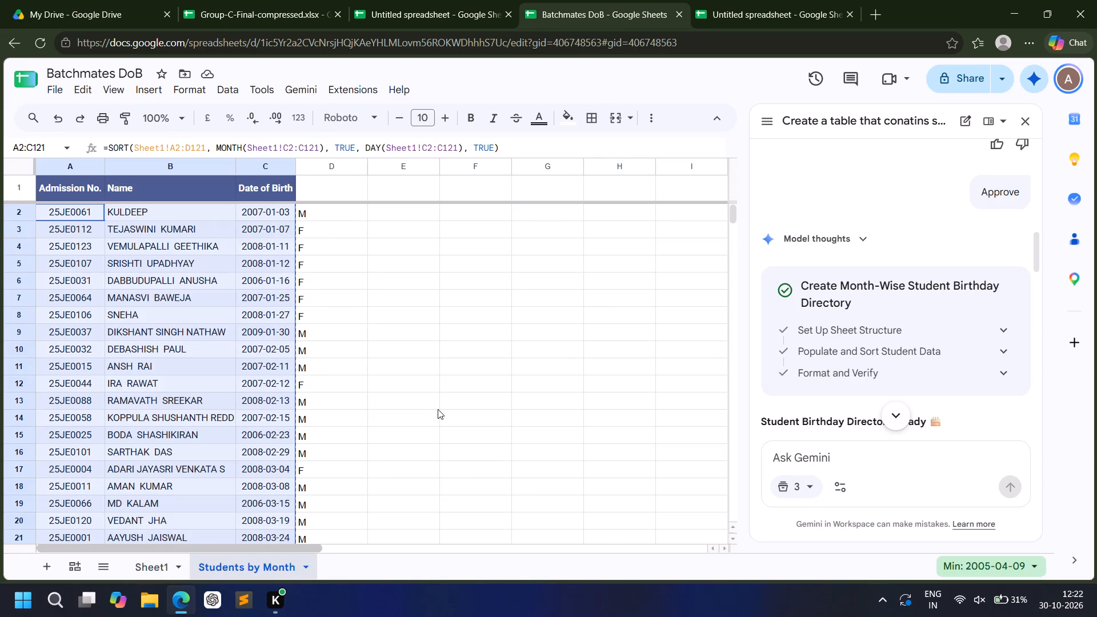
pyautogui.click(456, 397)
pyautogui.scroll(2, 382, 362)
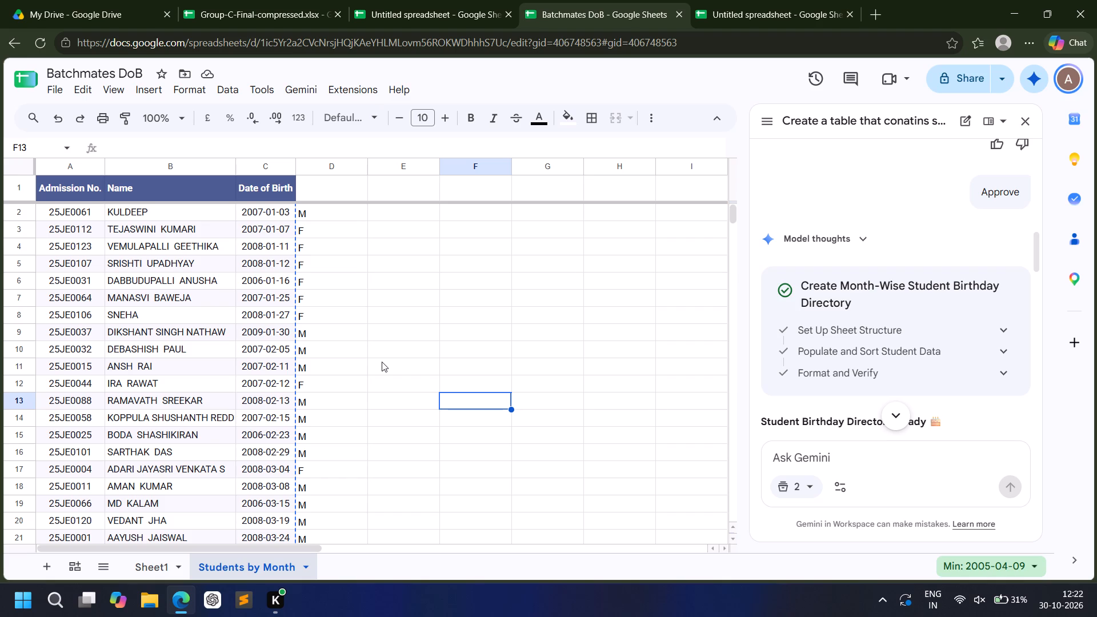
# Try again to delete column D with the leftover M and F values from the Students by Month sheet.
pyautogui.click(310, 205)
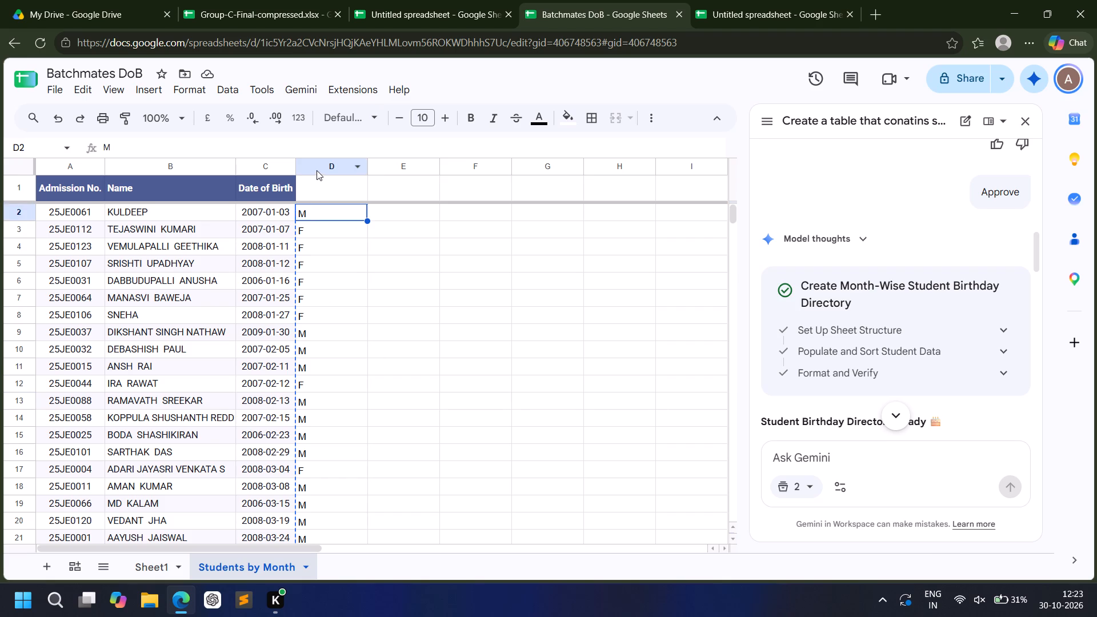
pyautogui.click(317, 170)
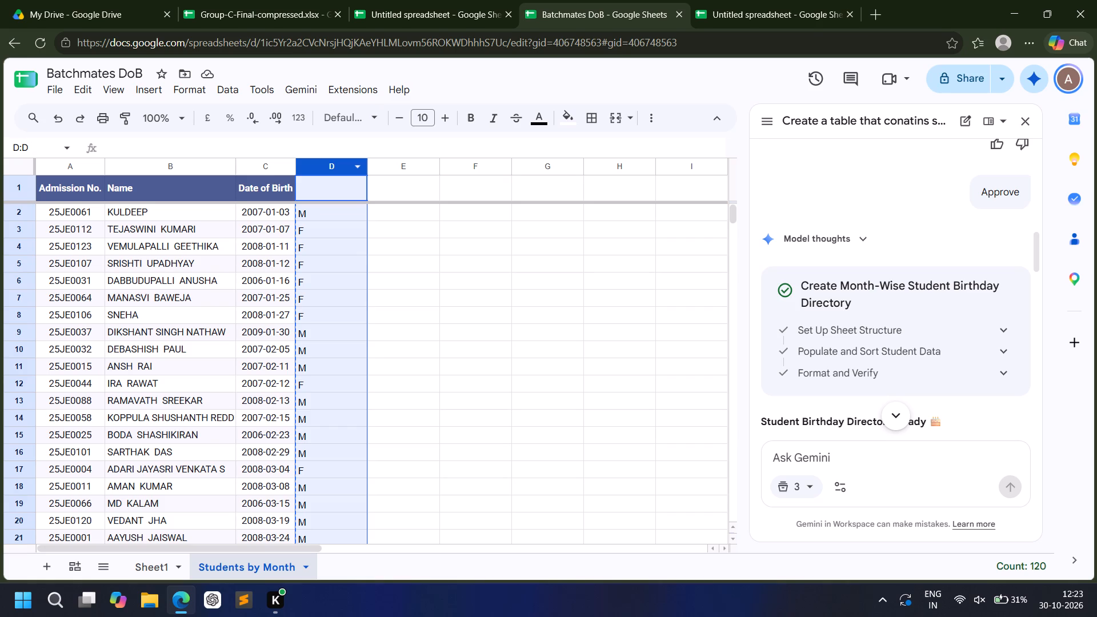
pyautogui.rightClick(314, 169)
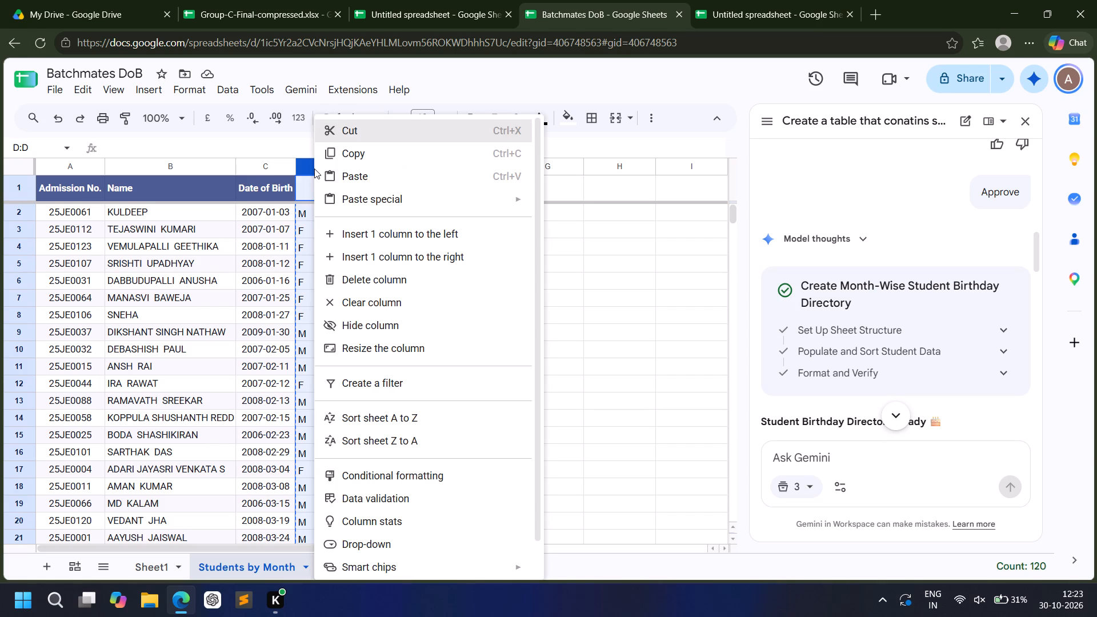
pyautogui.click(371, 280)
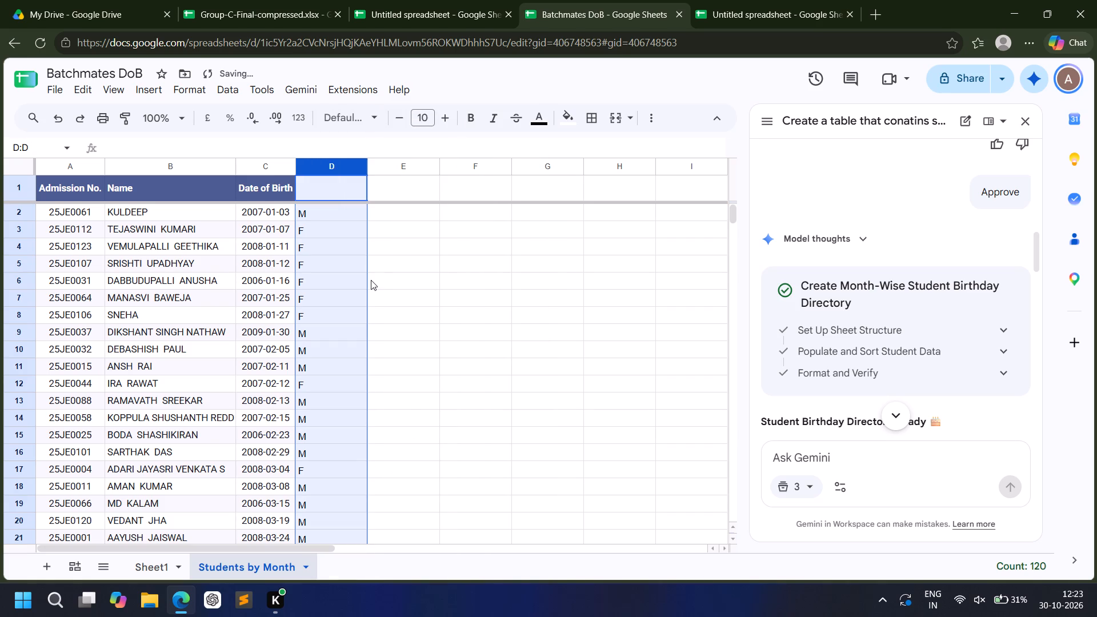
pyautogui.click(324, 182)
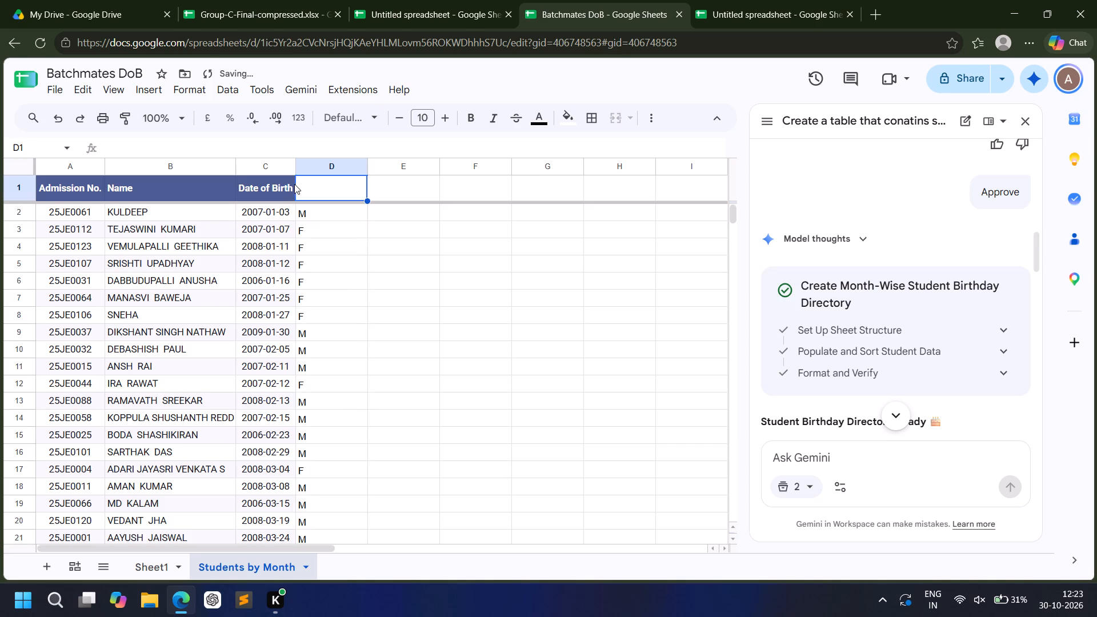
# Widen the Date of Birth and Name columns and auto-fit the width of the Admission No. column.
pyautogui.click(294, 186)
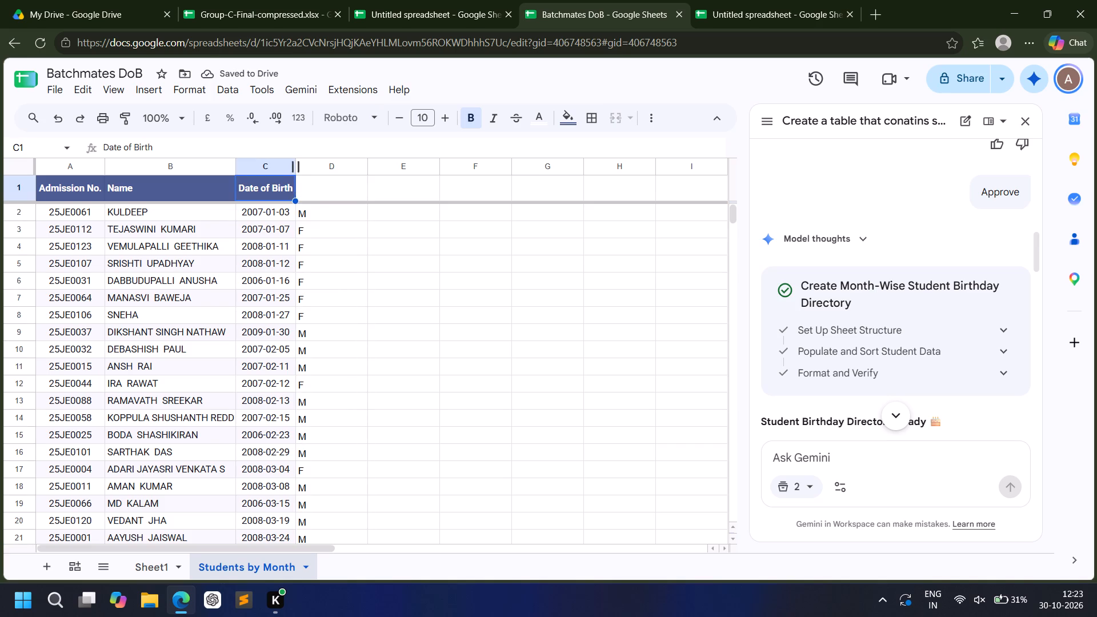
pyautogui.moveTo(292, 166); pyautogui.dragTo(326, 169)
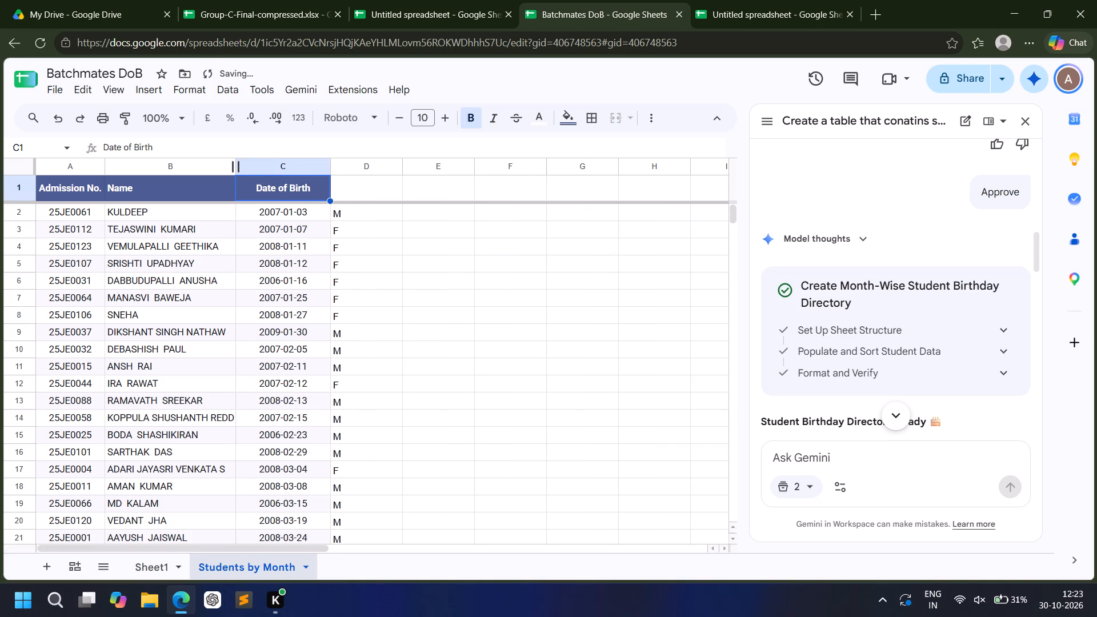
pyautogui.moveTo(236, 164); pyautogui.dragTo(245, 163)
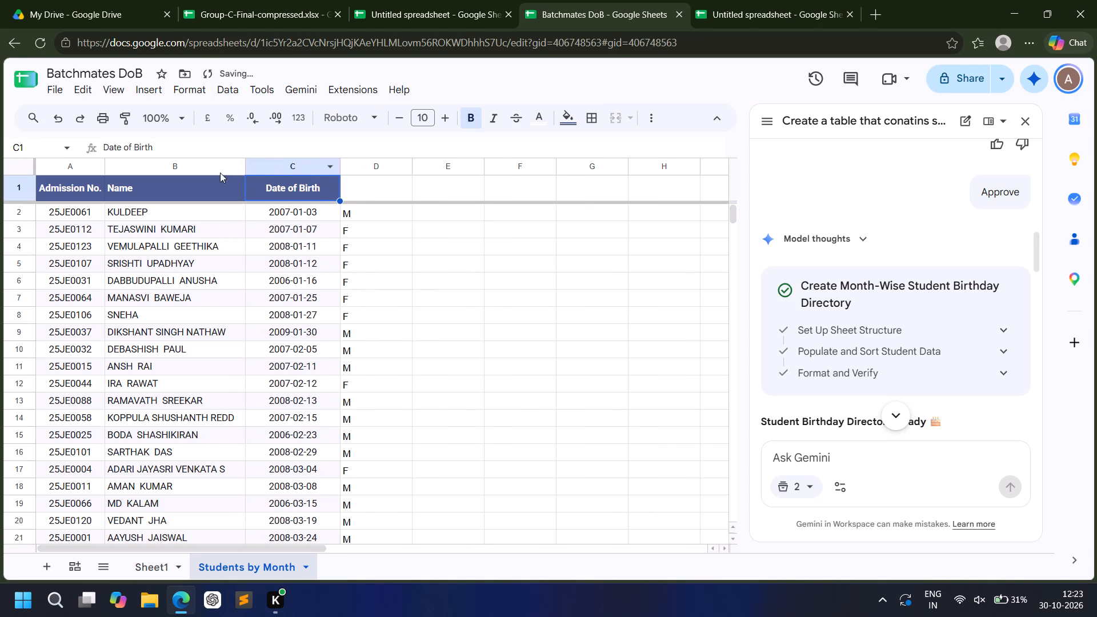
pyautogui.doubleClick(104, 169)
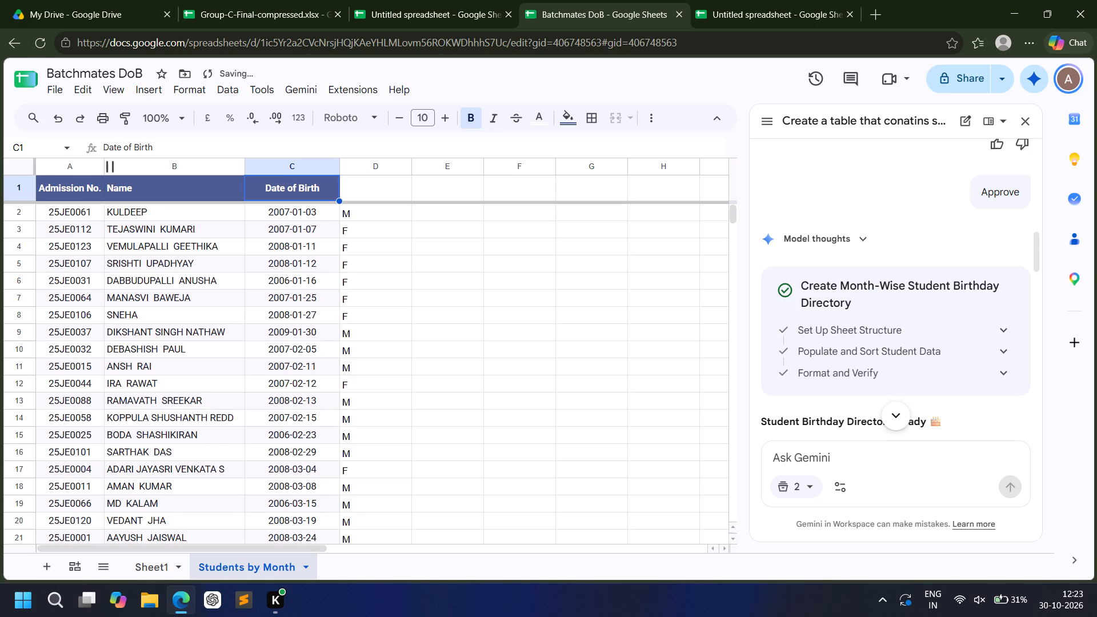
# Format the Date of Birth column with the month/day format Sep/26 and check the dates down to the last record.
pyautogui.hscroll(2, 183, 225)
pyautogui.click(296, 170)
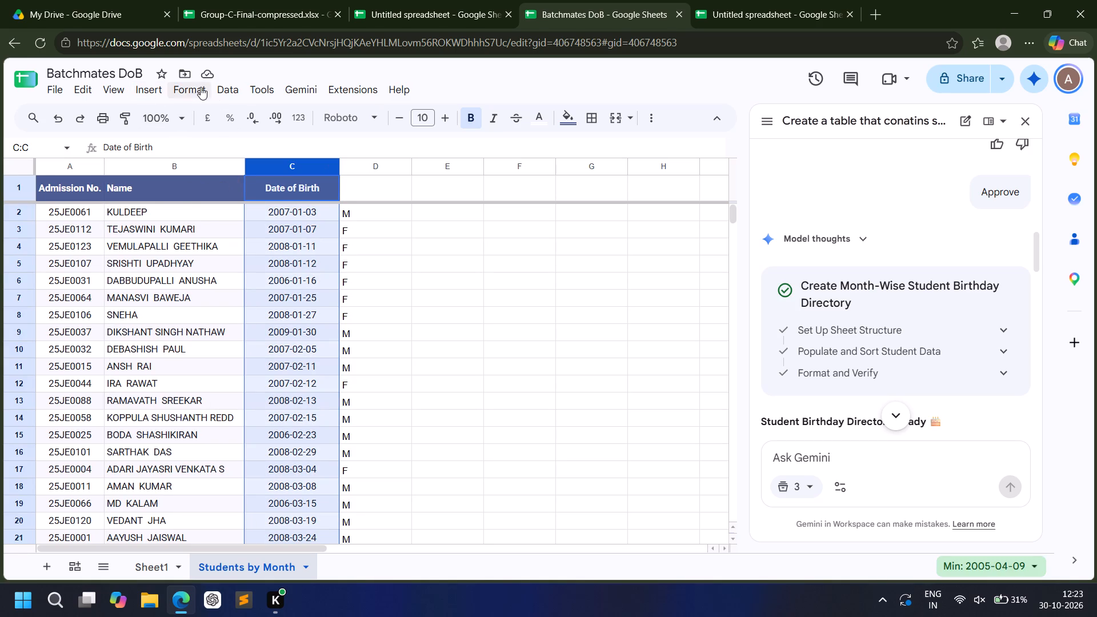
pyautogui.click(188, 86)
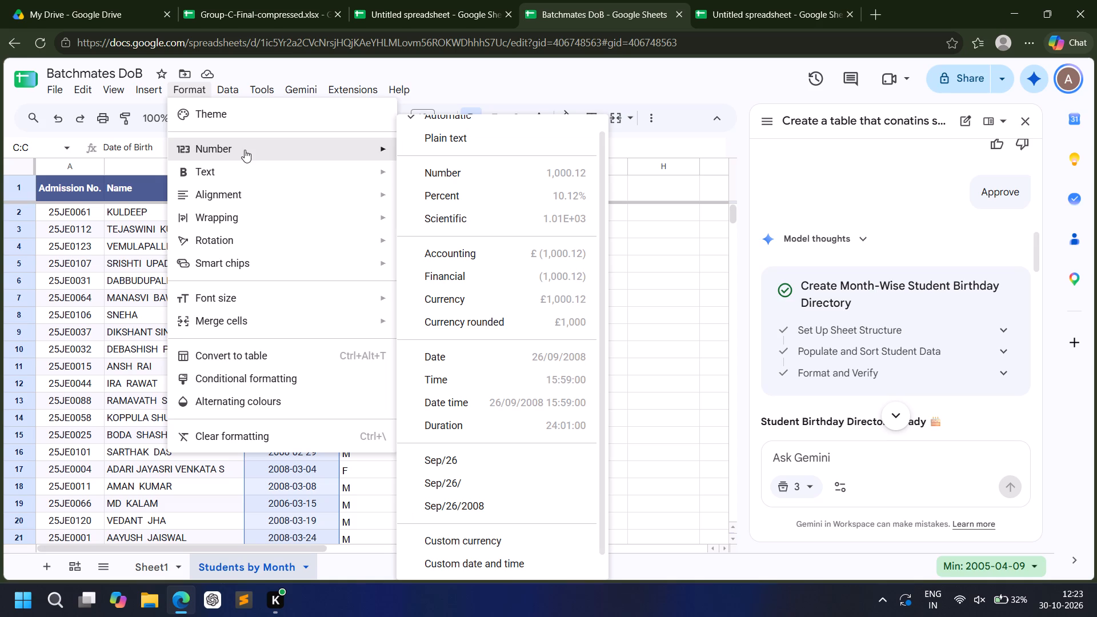
pyautogui.click(473, 464)
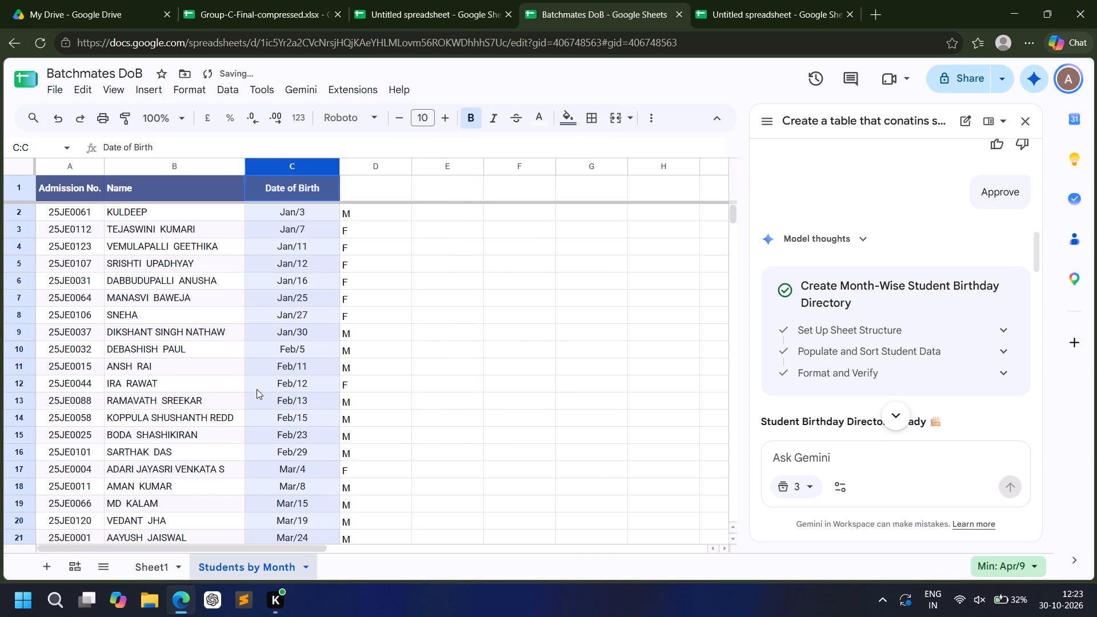
pyautogui.click(413, 392)
pyautogui.scroll(2, 296, 355)
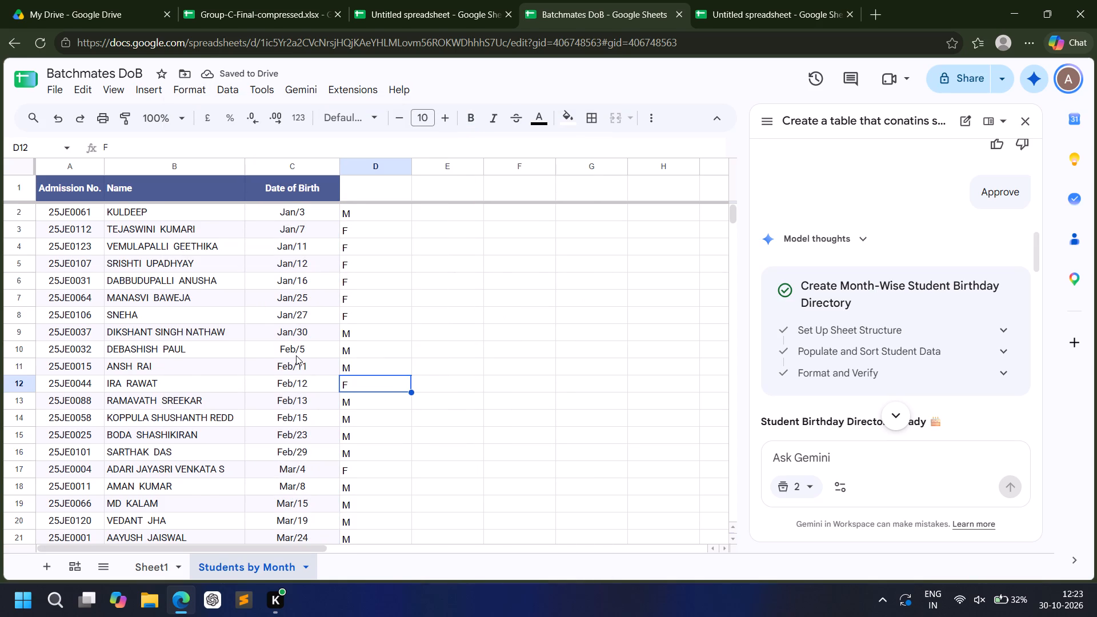
pyautogui.scroll(-11, 296, 355)
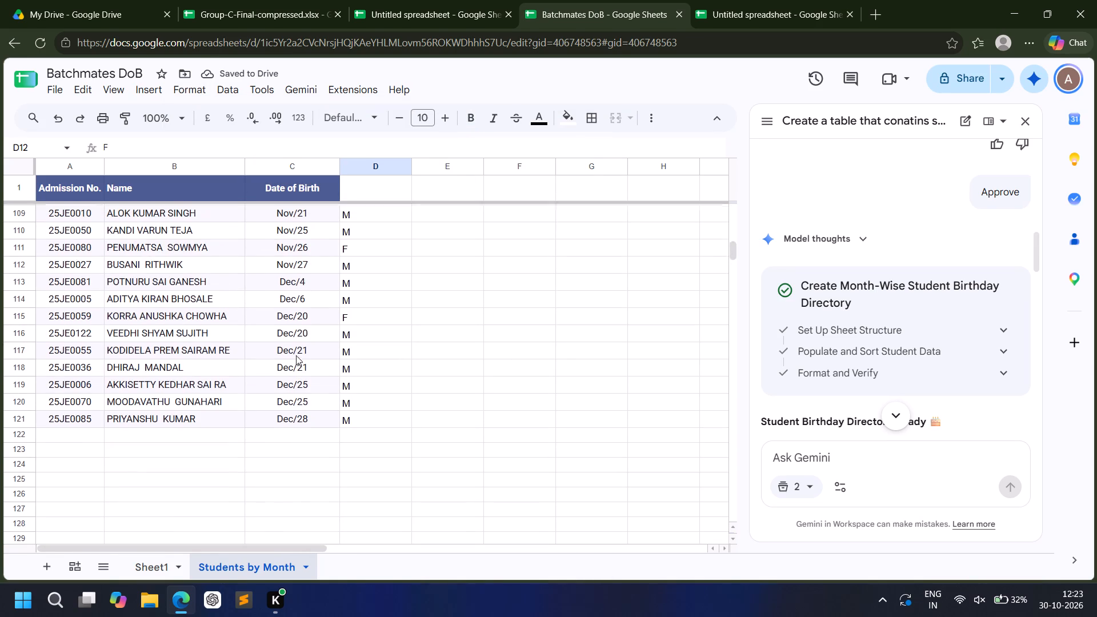
# Compare the end of the Students by Month list with the source records in Sheet1.
pyautogui.scroll(-1, 296, 355)
pyautogui.scroll(1, 296, 355)
pyautogui.click(158, 570)
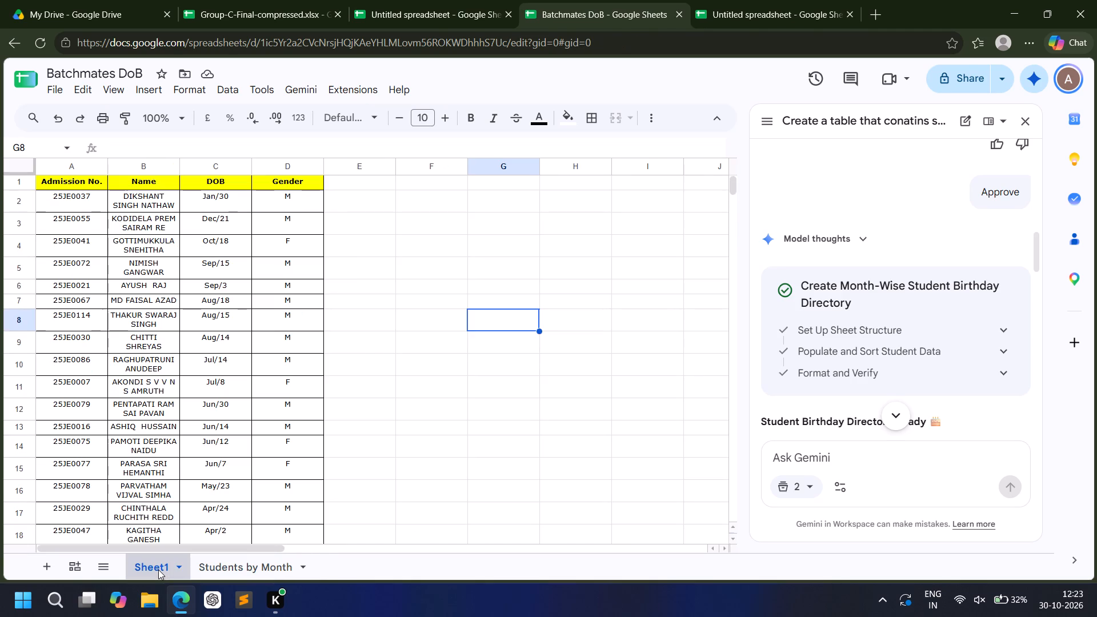
pyautogui.rightClick(158, 570)
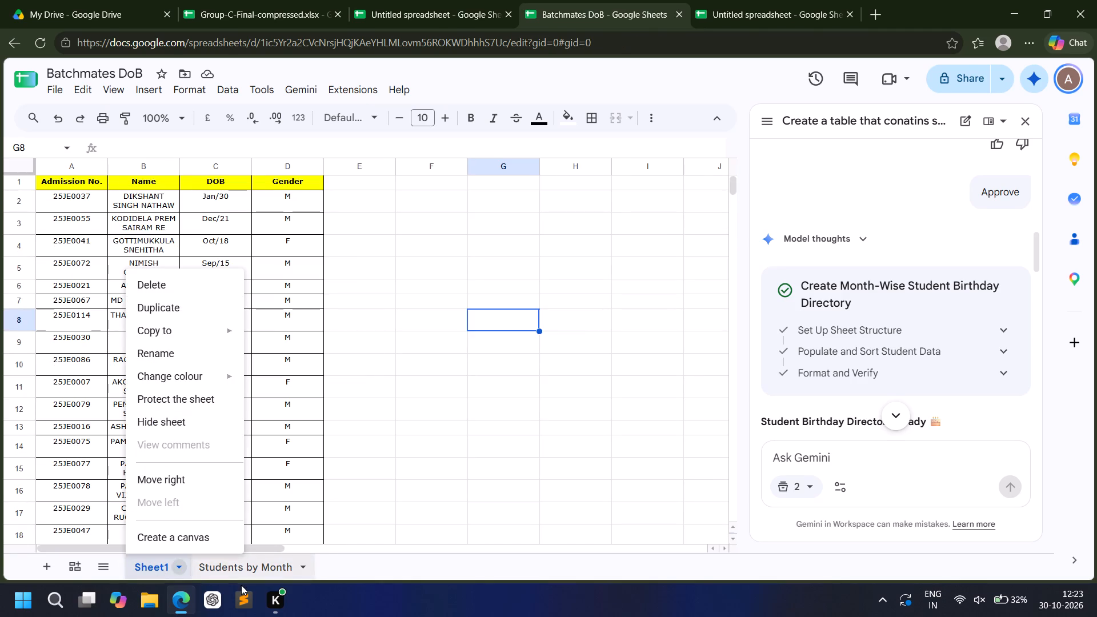
pyautogui.click(245, 567)
pyautogui.click(243, 444)
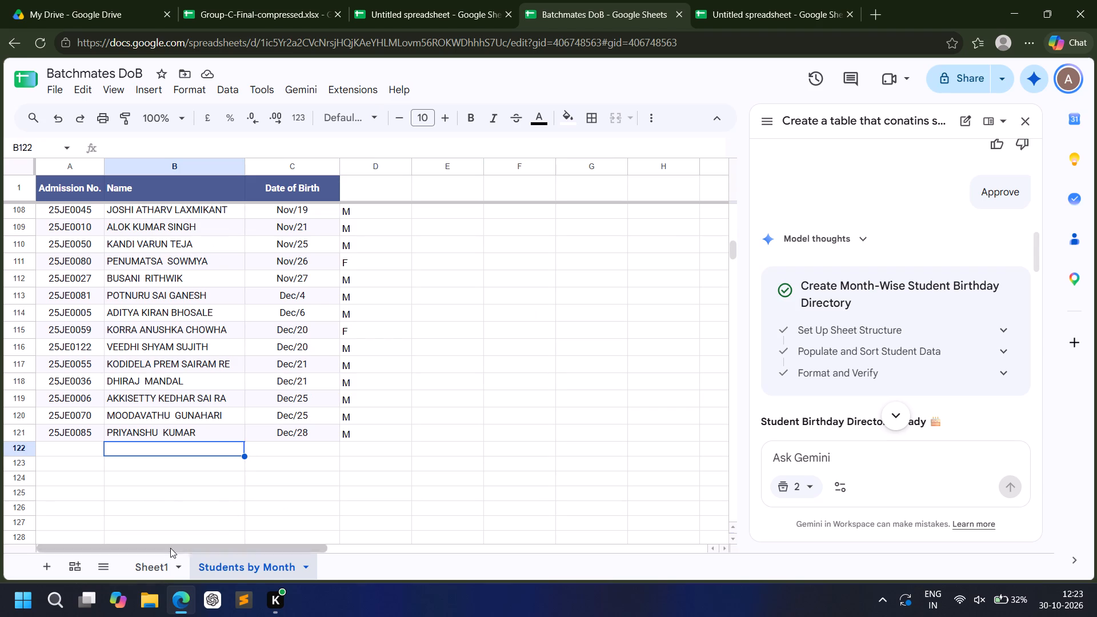
pyautogui.click(153, 579)
pyautogui.click(157, 567)
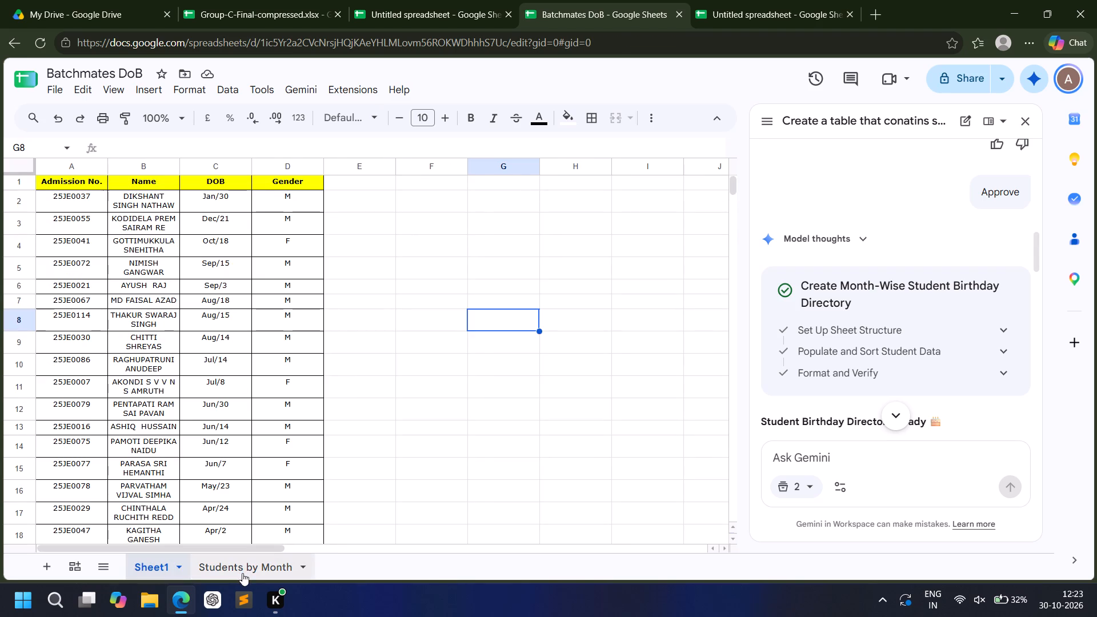
pyautogui.click(242, 573)
pyautogui.click(163, 566)
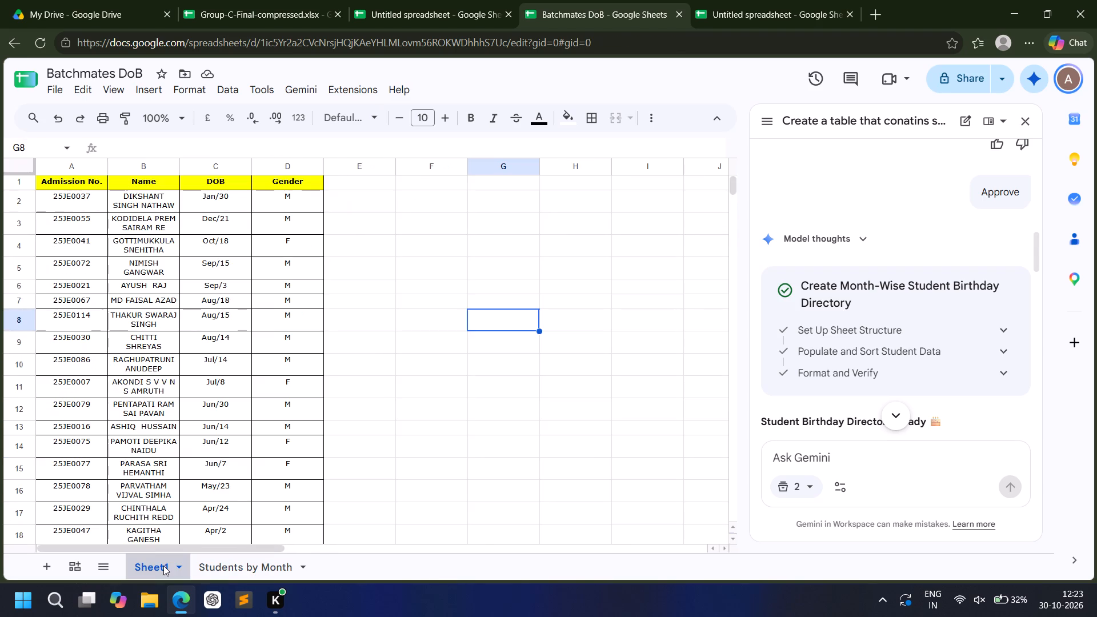
pyautogui.click(232, 575)
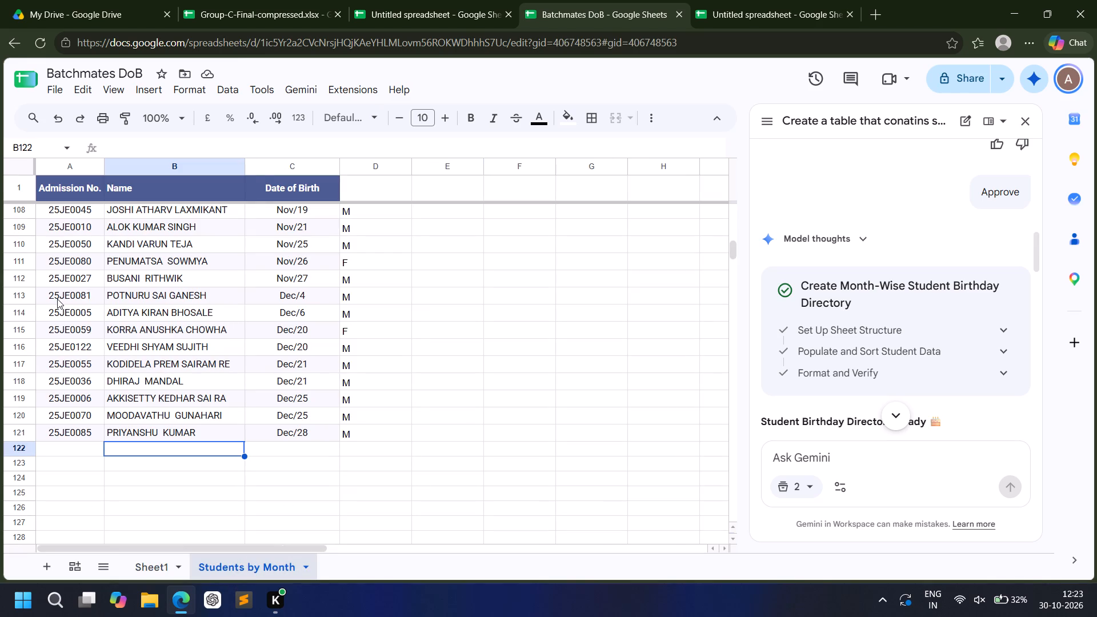
# Examine the contents of individual record cells in the Students by Month sheet to find which cell holds the SORT formula.
pyautogui.click(57, 299)
pyautogui.click(143, 145)
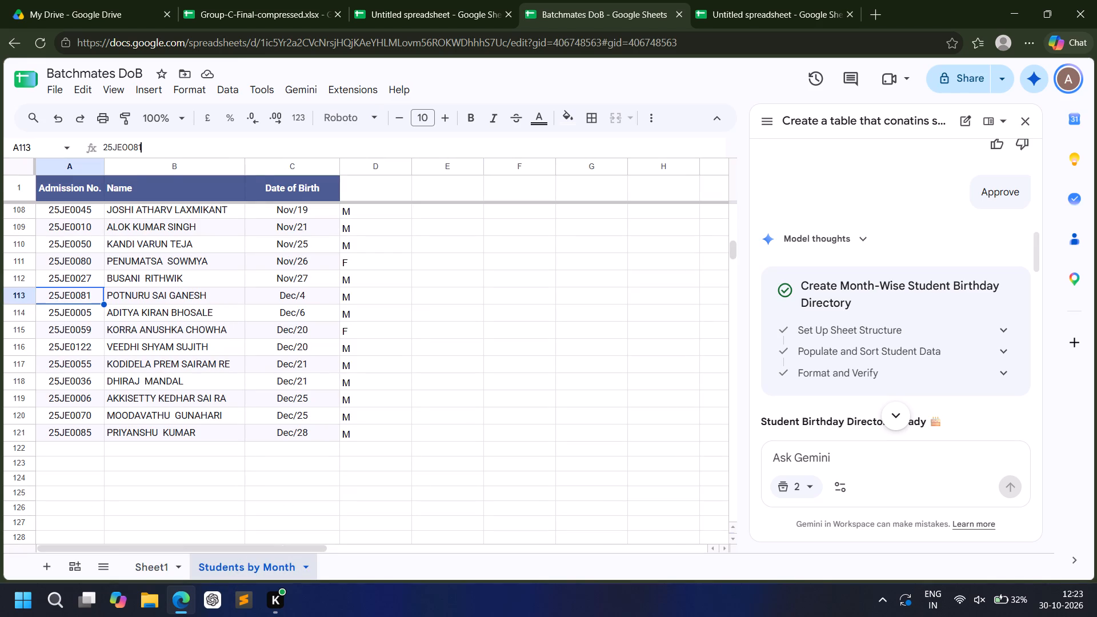
pyautogui.click(206, 344)
pyautogui.click(71, 257)
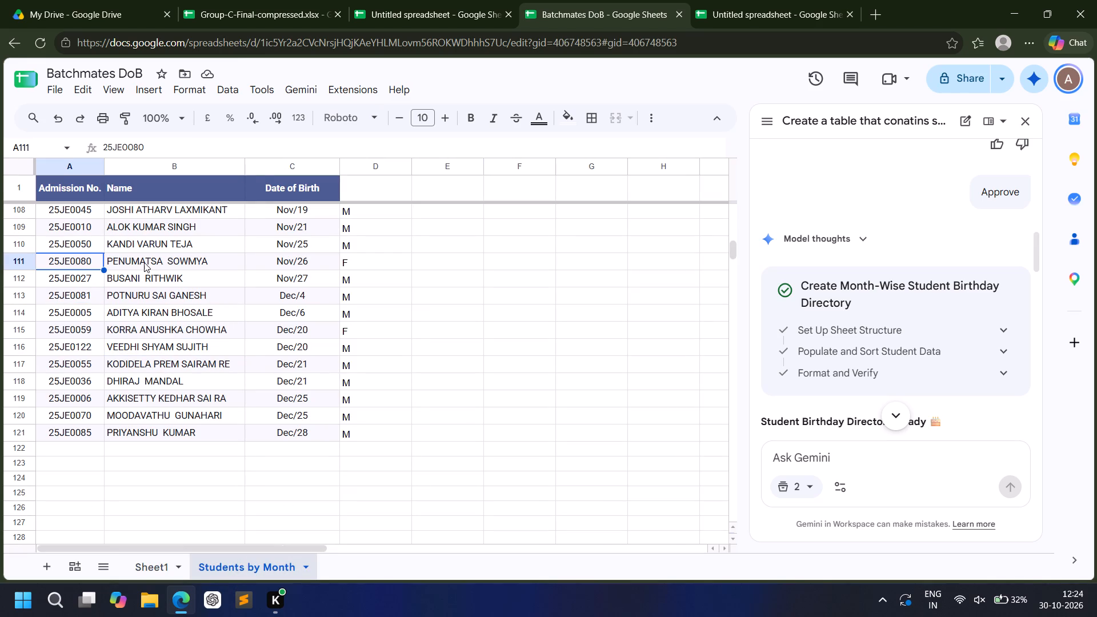
pyautogui.click(147, 262)
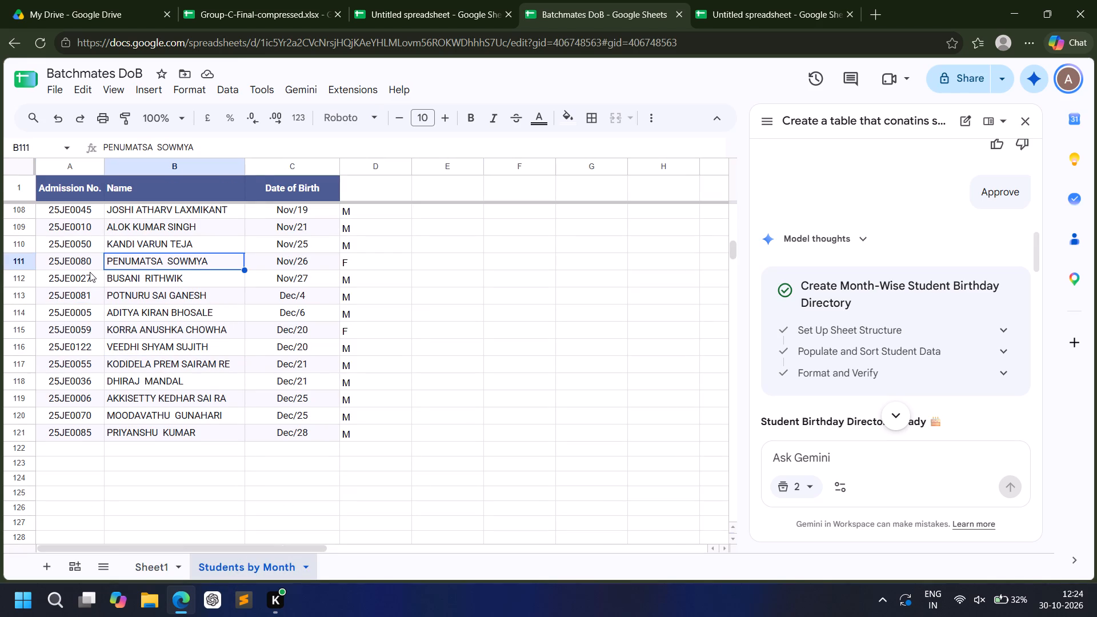
pyautogui.scroll(14, 90, 272)
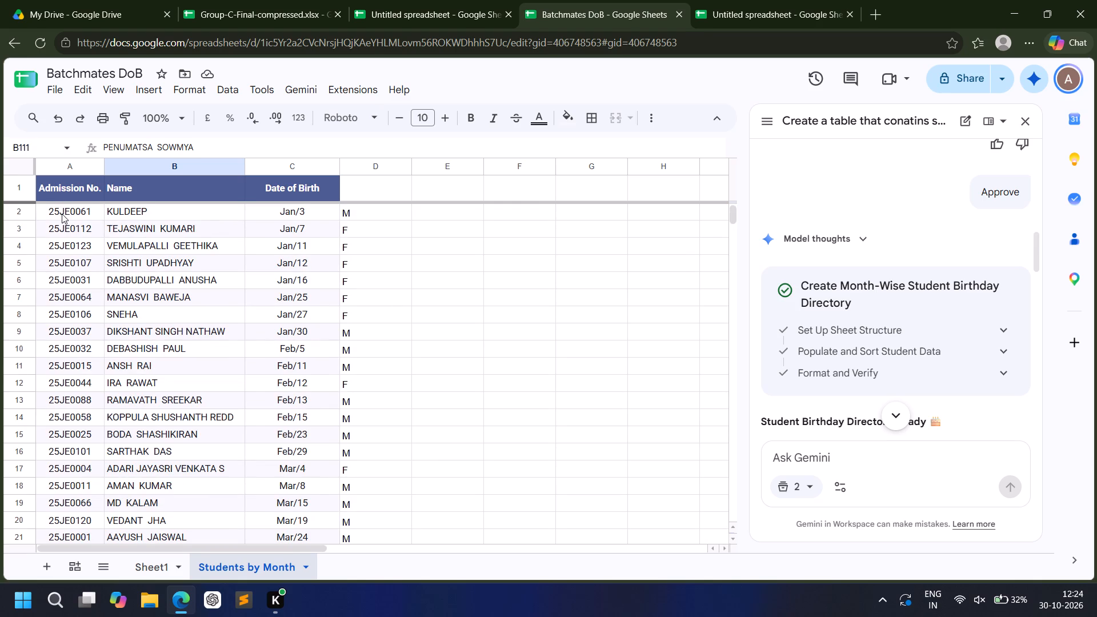
pyautogui.moveTo(62, 214); pyautogui.dragTo(195, 303)
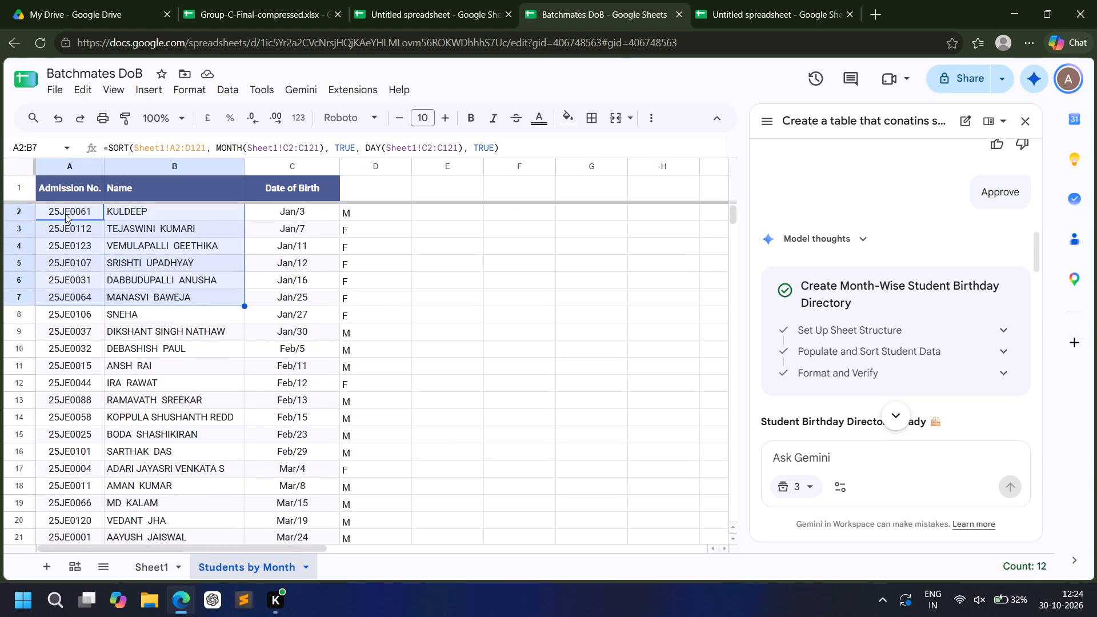
pyautogui.click(65, 214)
pyautogui.click(67, 225)
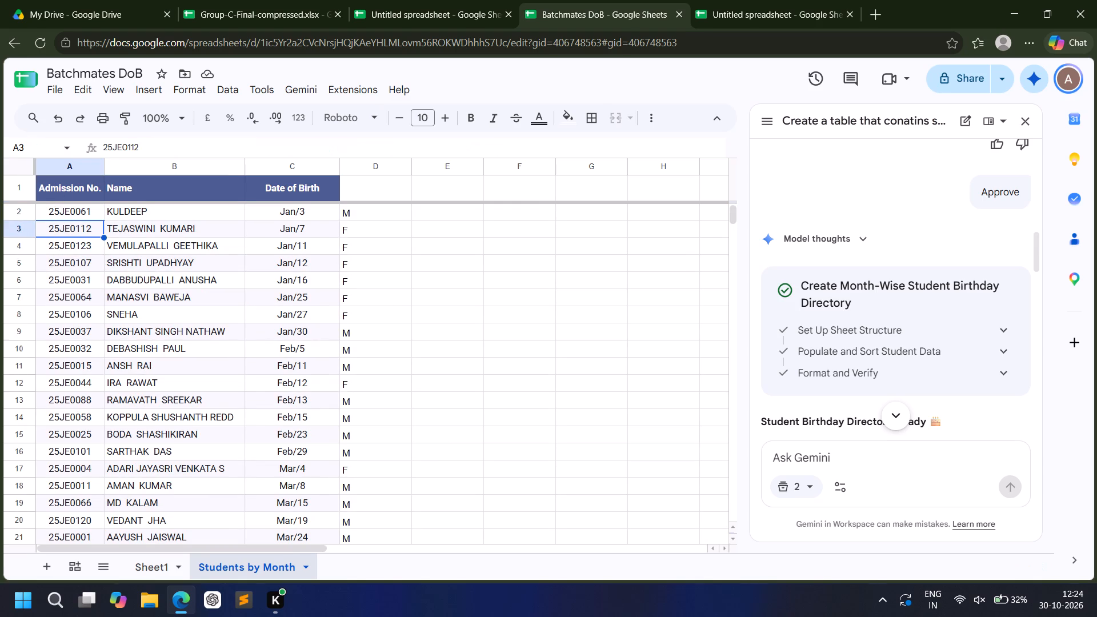
pyautogui.click(70, 216)
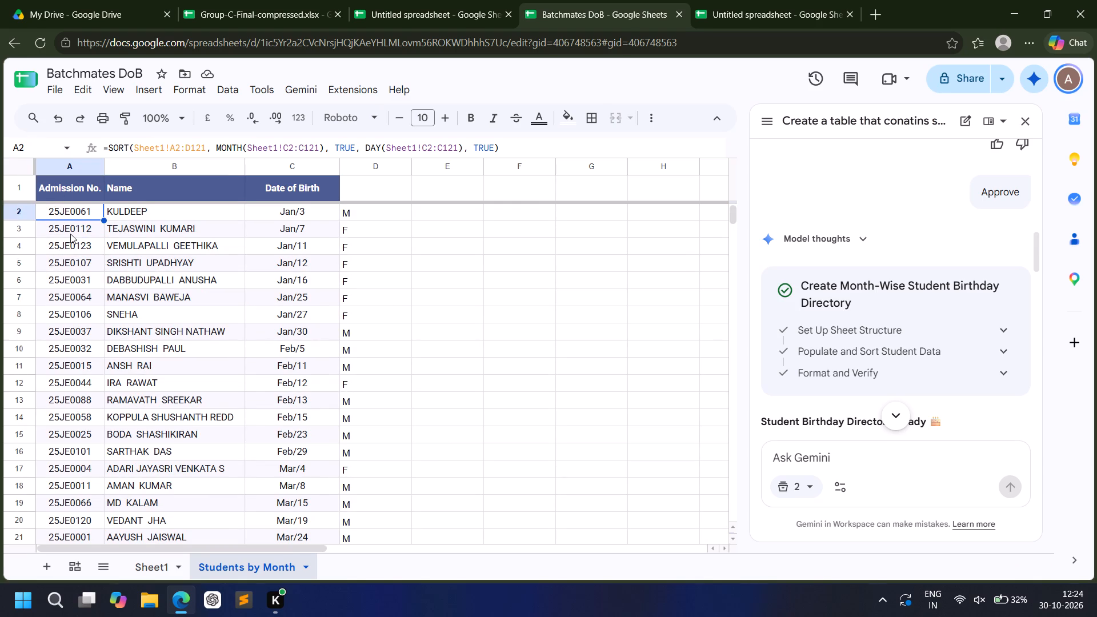
pyautogui.click(70, 234)
# Copy the Admission No., Name and Date of Birth records in A3:C121 of the Students by Month sheet.
pyautogui.moveTo(60, 226); pyautogui.dragTo(186, 246)
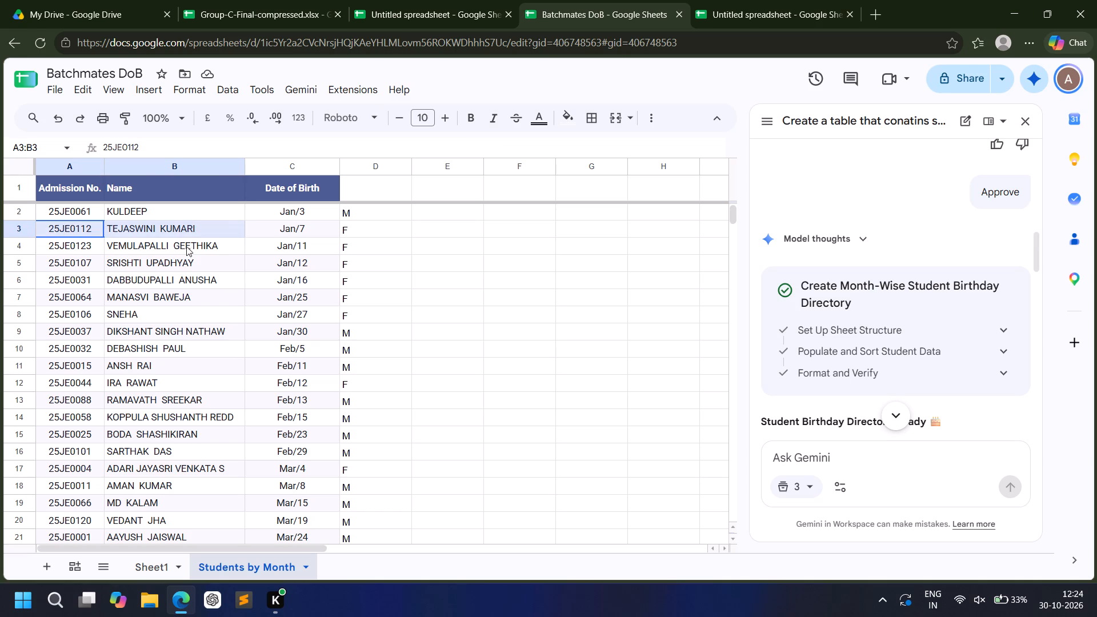
pyautogui.moveTo(186, 246); pyautogui.dragTo(286, 283)
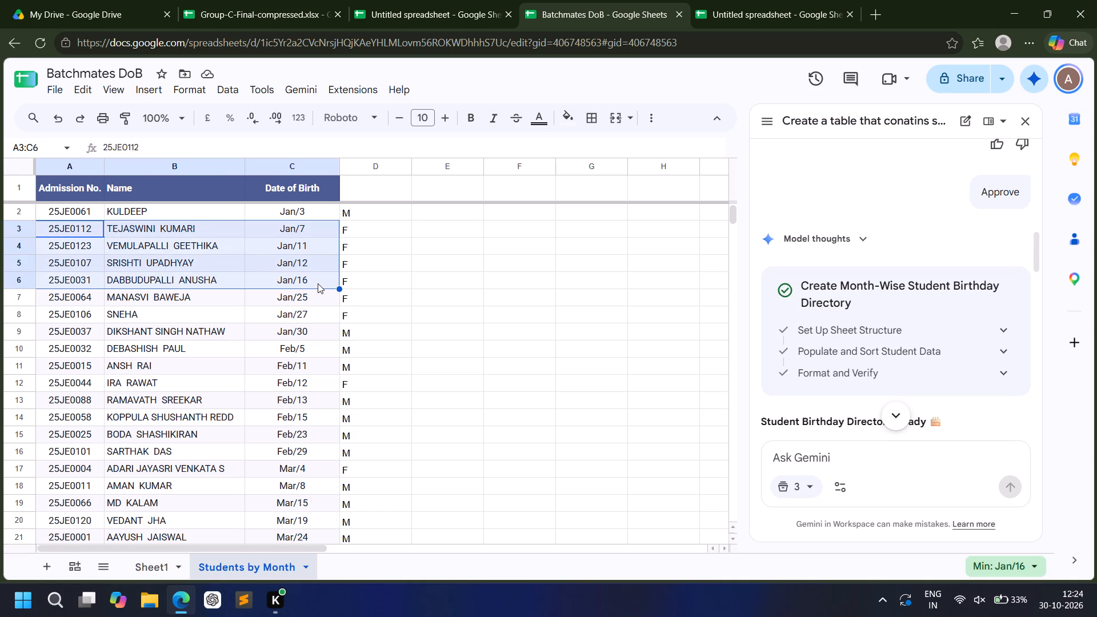
pyautogui.hotkey('shift', 'Down')
pyautogui.hotkey('shift', 'Down')
pyautogui.hotkey('shift', 'Down')
pyautogui.hotkey('shift', 'Down')
pyautogui.hotkey('shift', 'Down')
pyautogui.hotkey('shift', 'Down')
pyautogui.hotkey('shift', 'Down')
pyautogui.hotkey('shift', 'Down')
pyautogui.hotkey('shift', 'Down')
pyautogui.hotkey('shift', 'Down')
pyautogui.hotkey('shift', 'Down')
pyautogui.hotkey('shift', 'Down')
pyautogui.hotkey('shift', 'Down')
pyautogui.hotkey('shift', 'Down')
pyautogui.hotkey('shift', 'Down')
pyautogui.hotkey('shift', 'Down')
pyautogui.hotkey('shift', 'Down')
pyautogui.hotkey('shift', 'Down')
pyautogui.hotkey('shift', 'Down')
pyautogui.hotkey('shift', 'Down')
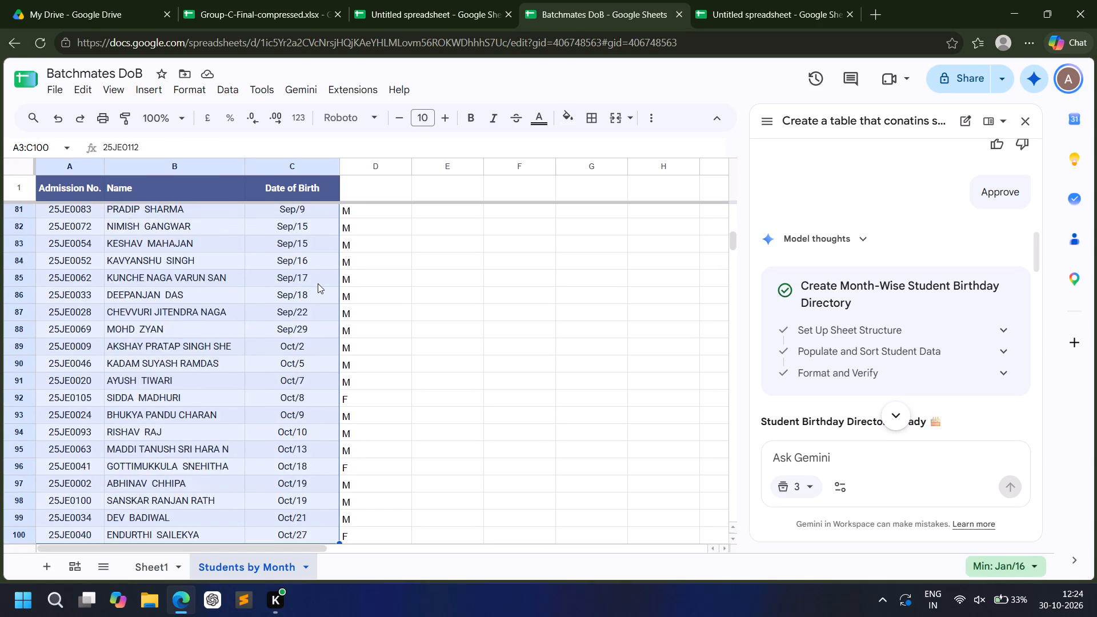
pyautogui.hotkey('shift', 'Down')
pyautogui.hotkey('shift', 'Down')
pyautogui.hotkey('shift', 'Down')
pyautogui.hotkey('shift', 'Down')
pyautogui.hotkey('shift', 'Down')
pyautogui.hotkey('shift', 'Down')
pyautogui.hotkey('shift', 'Down')
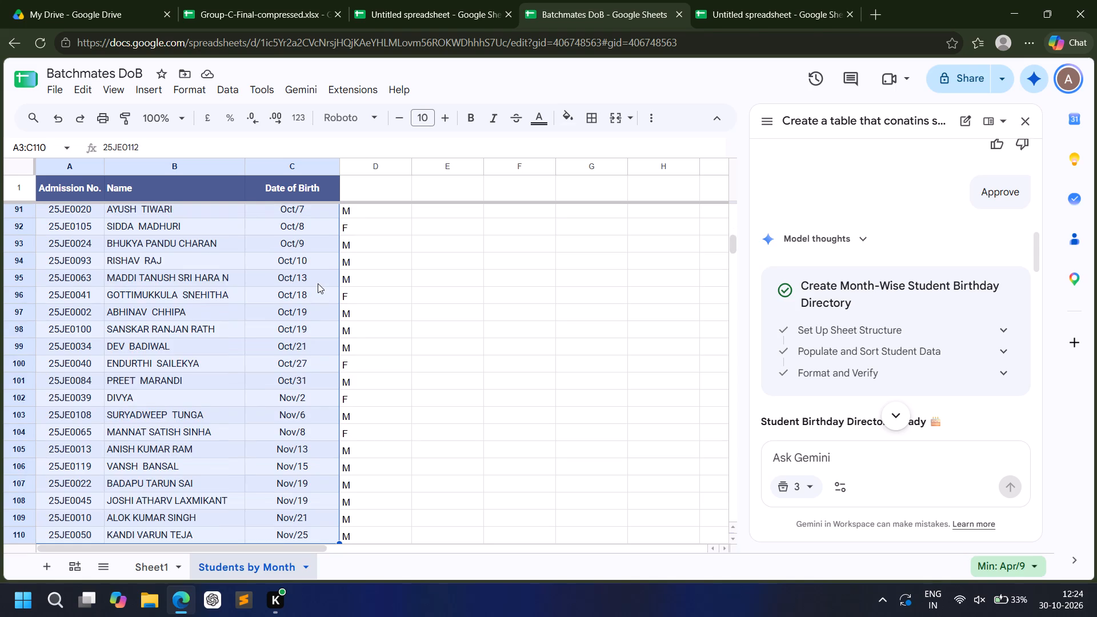
pyautogui.hotkey('shift', 'Down')
pyautogui.hotkey('shift', 'Down')
pyautogui.hotkey('shift', 'Down')
pyautogui.hotkey('shift', 'Down')
pyautogui.hotkey('shift', 'Down')
pyautogui.hotkey('shift', 'Down')
pyautogui.hotkey('shift', 'Down')
pyautogui.hotkey('shift', 'Down')
pyautogui.hotkey('shift', 'Down')
pyautogui.hotkey('shift', 'Down')
pyautogui.hotkey('shift', 'Down')
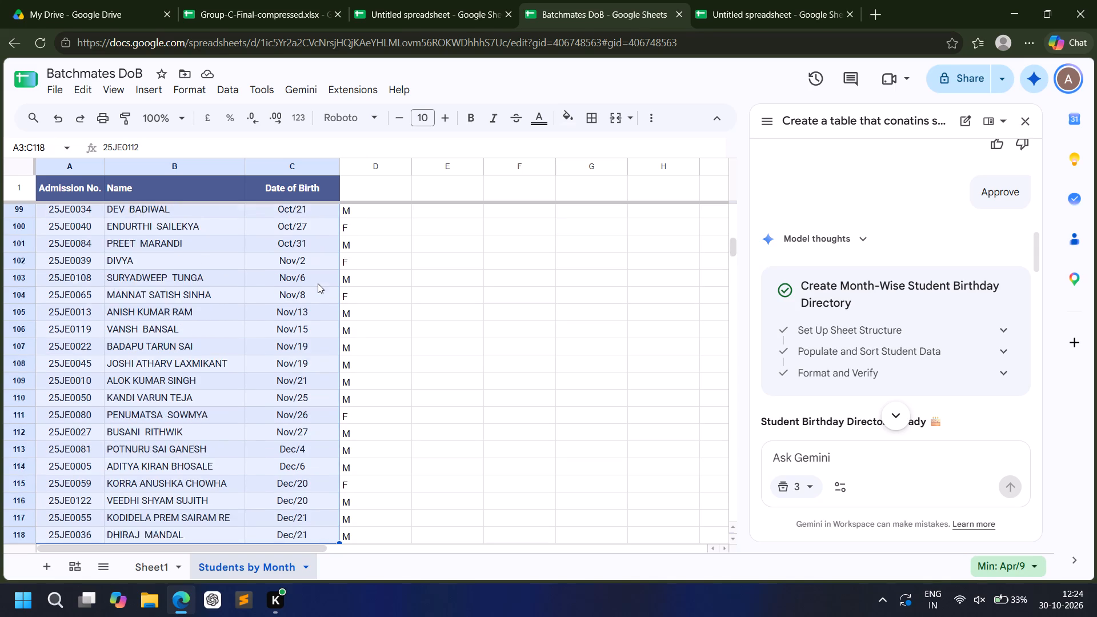
pyautogui.hotkey('shift', 'Down')
pyautogui.hotkey('shift', 'Up')
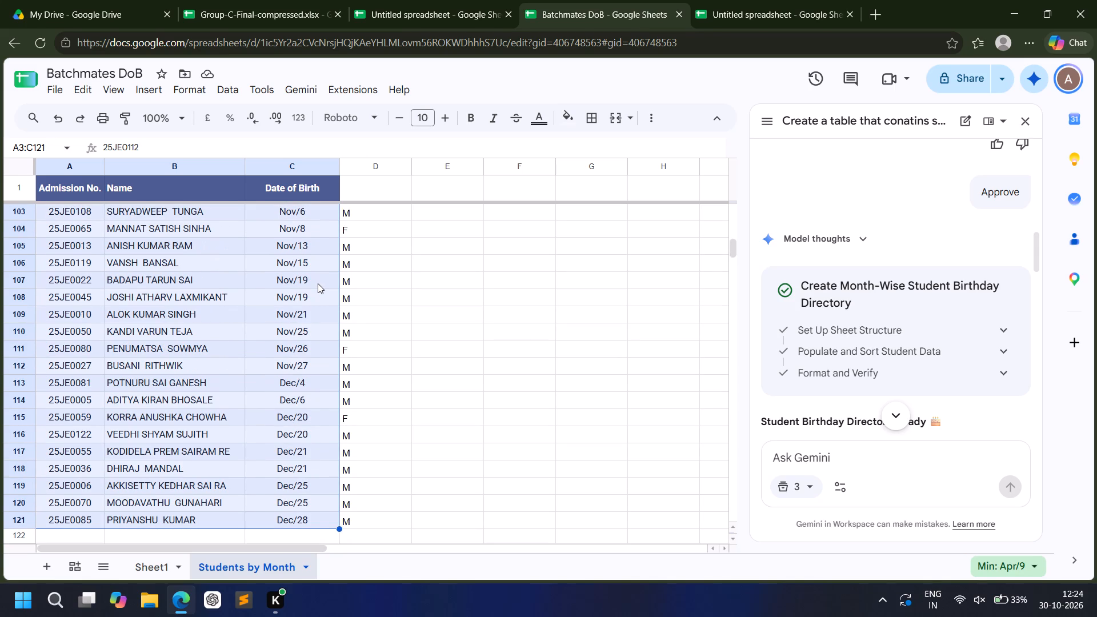
pyautogui.hotkey('ctrl', 'c')
# Switch to the untitled spreadsheet with the #REF! cell, undo its earlier paste and paste the copied records starting at A1.
pyautogui.click(812, 7)
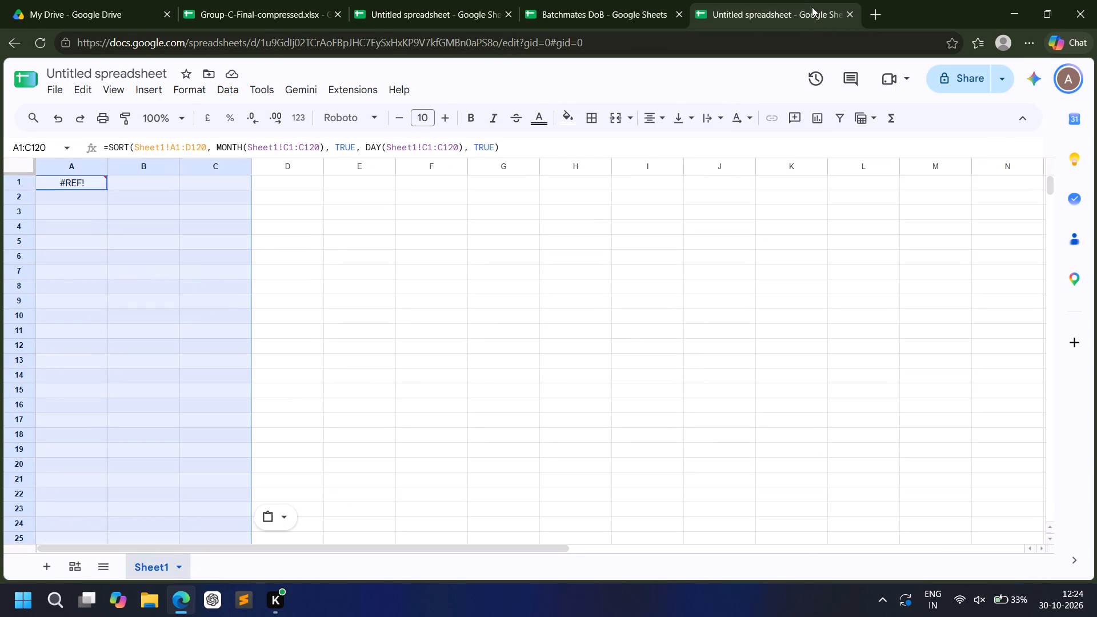
pyautogui.click(478, 380)
pyautogui.hotkey('ctrl', 'z')
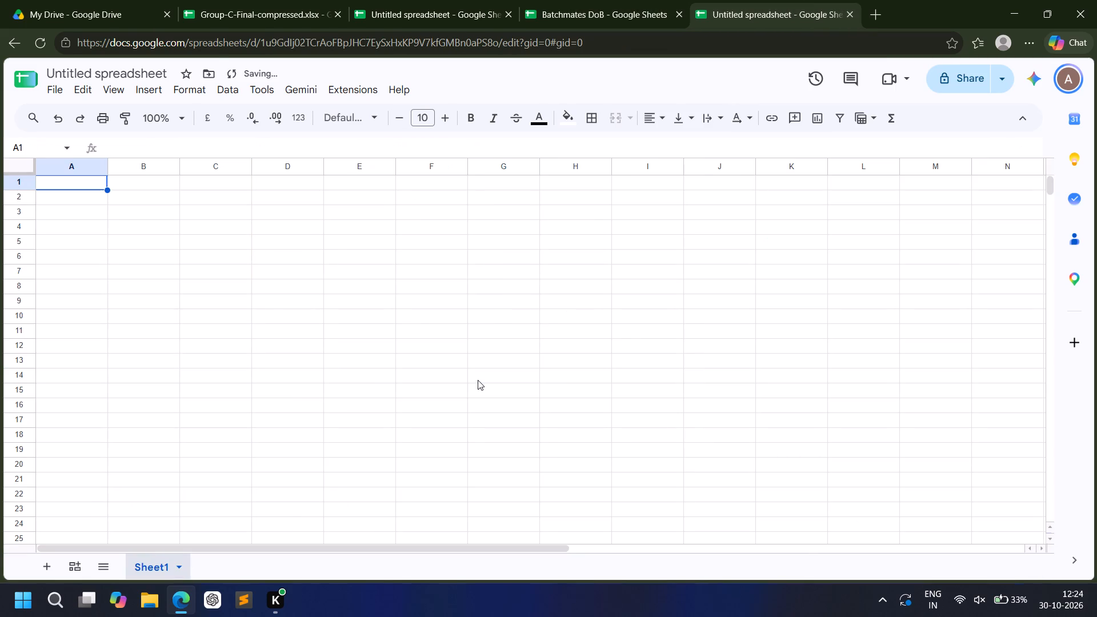
pyautogui.hotkey('ctrl', 'v')
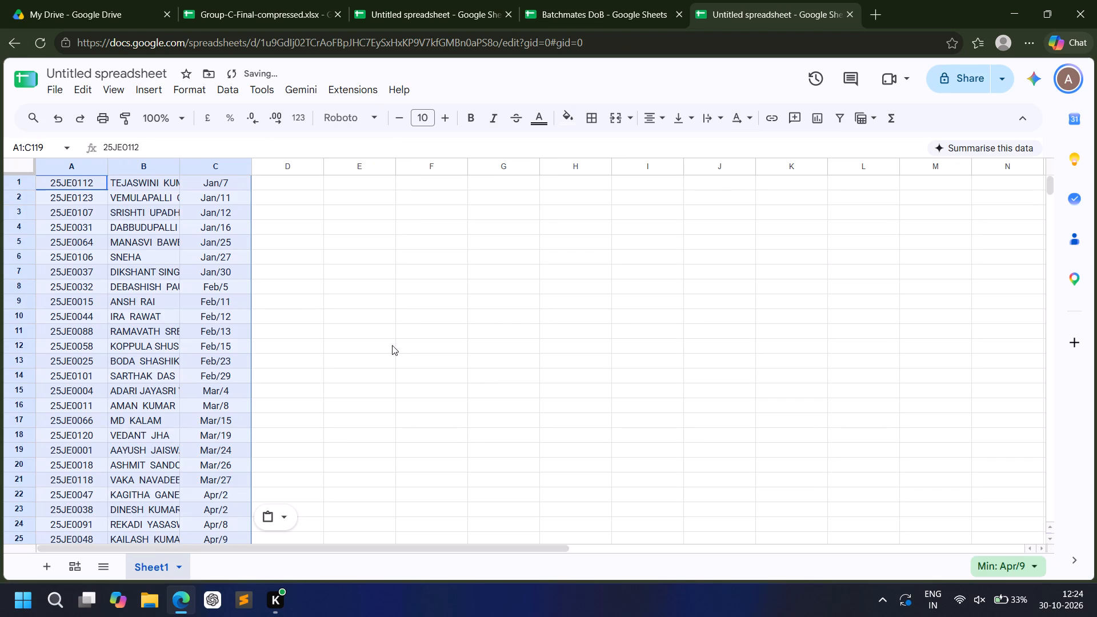
# Widen columns A, B and C so the admission numbers, full names and dates have enough room.
pyautogui.moveTo(179, 167); pyautogui.dragTo(216, 171)
pyautogui.moveTo(290, 163); pyautogui.dragTo(355, 161)
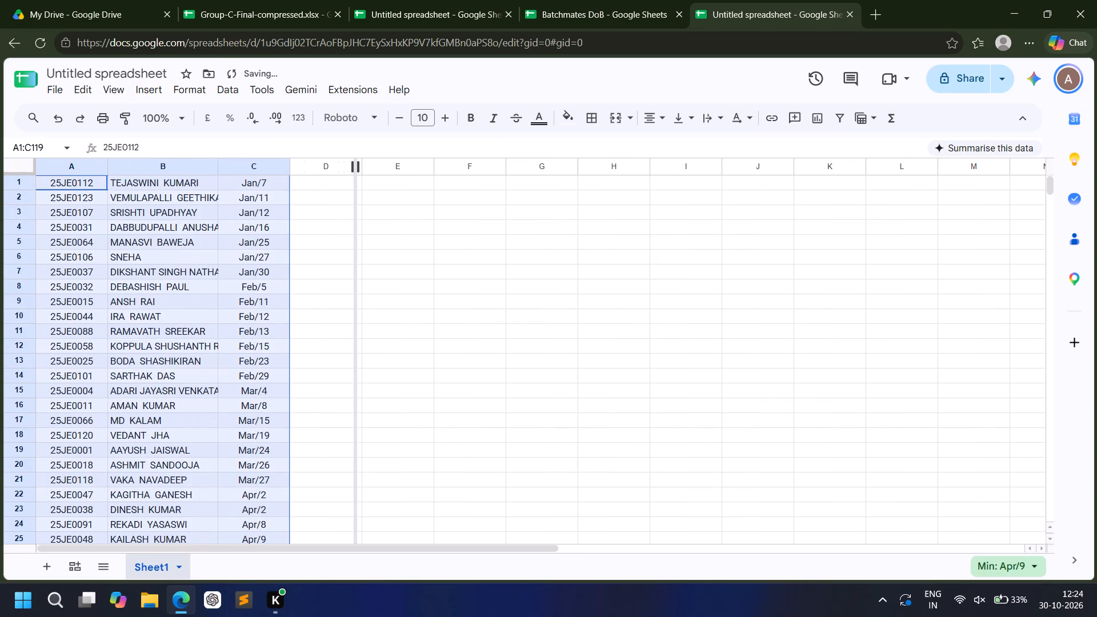
pyautogui.moveTo(355, 161); pyautogui.dragTo(356, 161)
pyautogui.moveTo(215, 163); pyautogui.dragTo(243, 164)
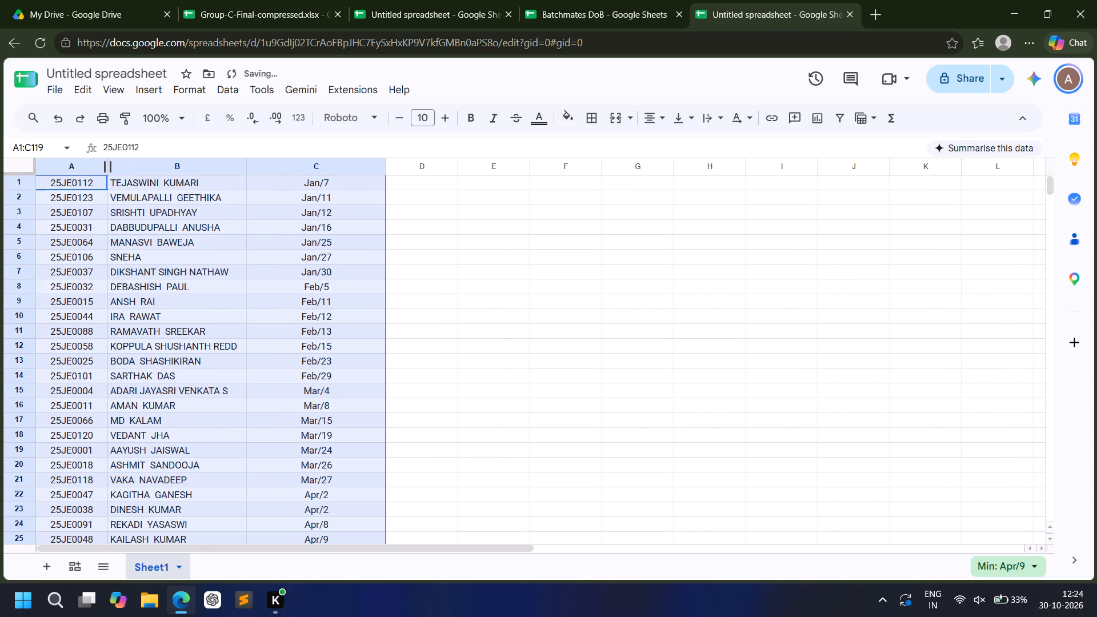
pyautogui.moveTo(107, 166); pyautogui.dragTo(125, 170)
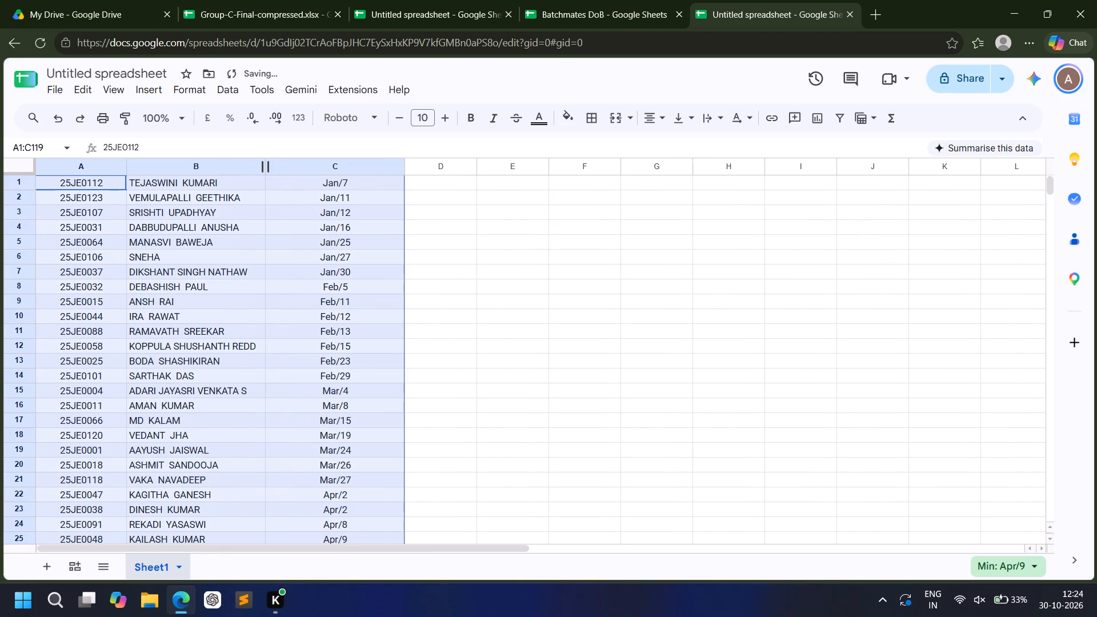
pyautogui.moveTo(269, 169); pyautogui.dragTo(286, 170)
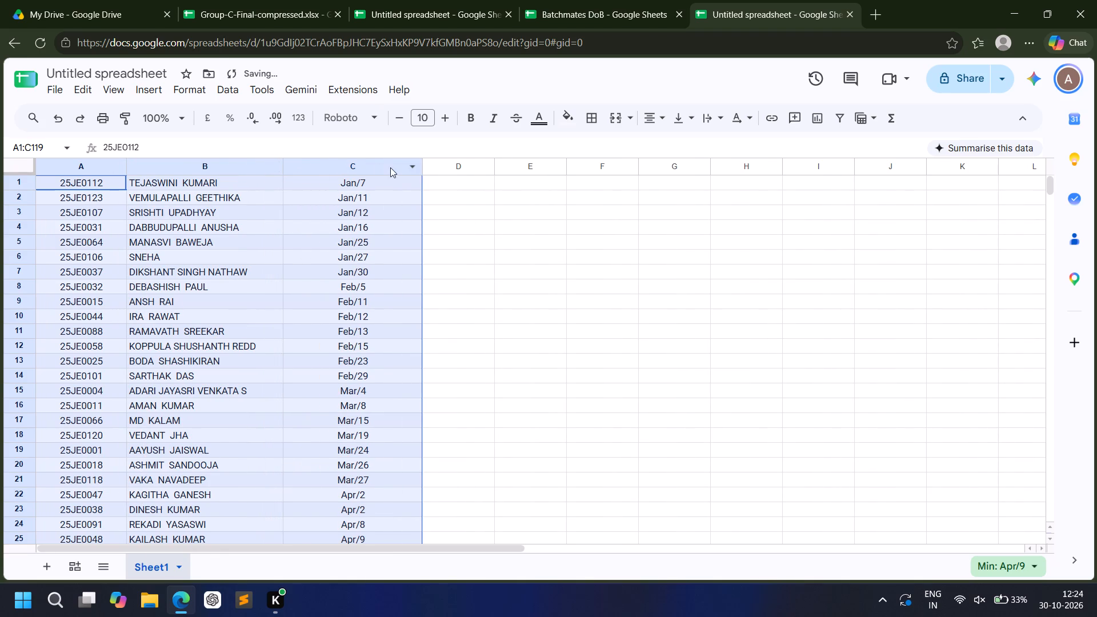
pyautogui.moveTo(422, 164); pyautogui.dragTo(405, 165)
pyautogui.click(499, 193)
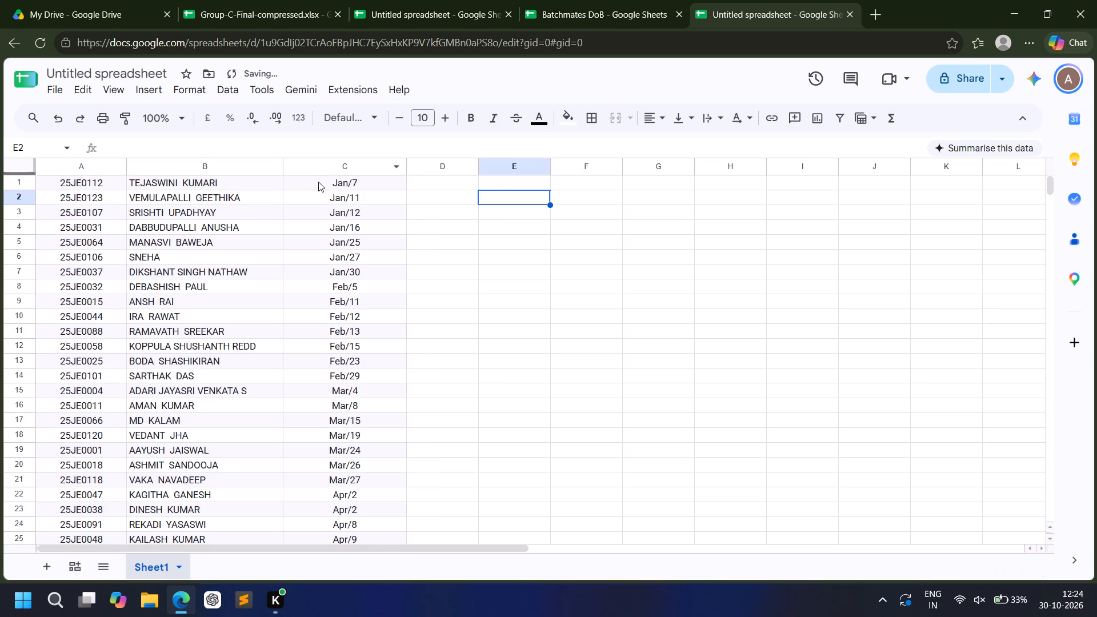
# Insert one empty row above the first record.
pyautogui.click(318, 186)
pyautogui.rightClick(318, 186)
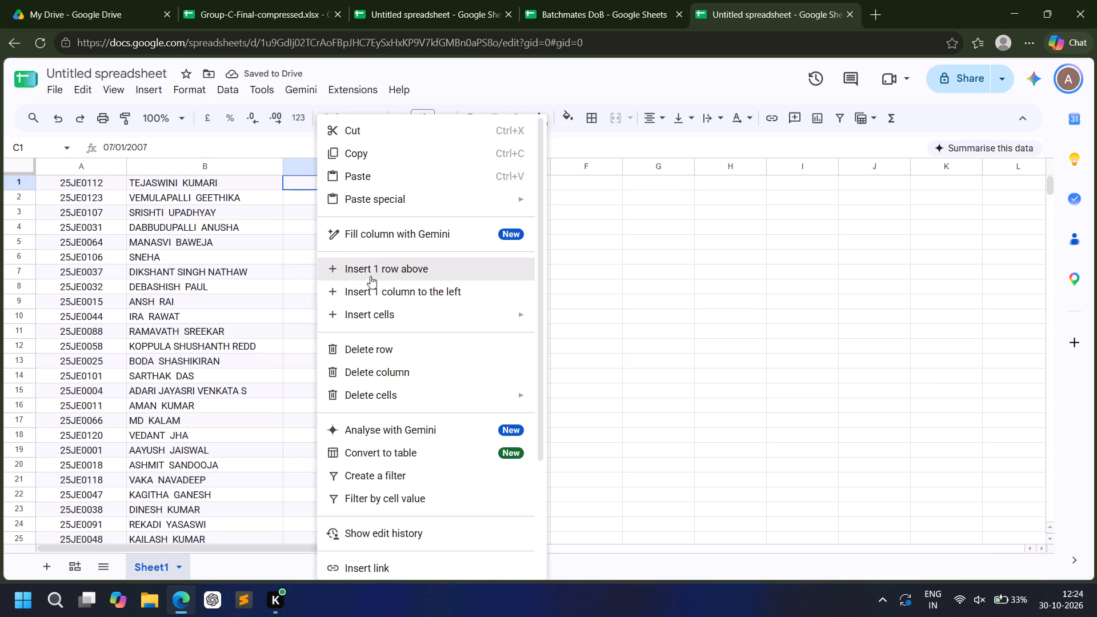
pyautogui.click(373, 272)
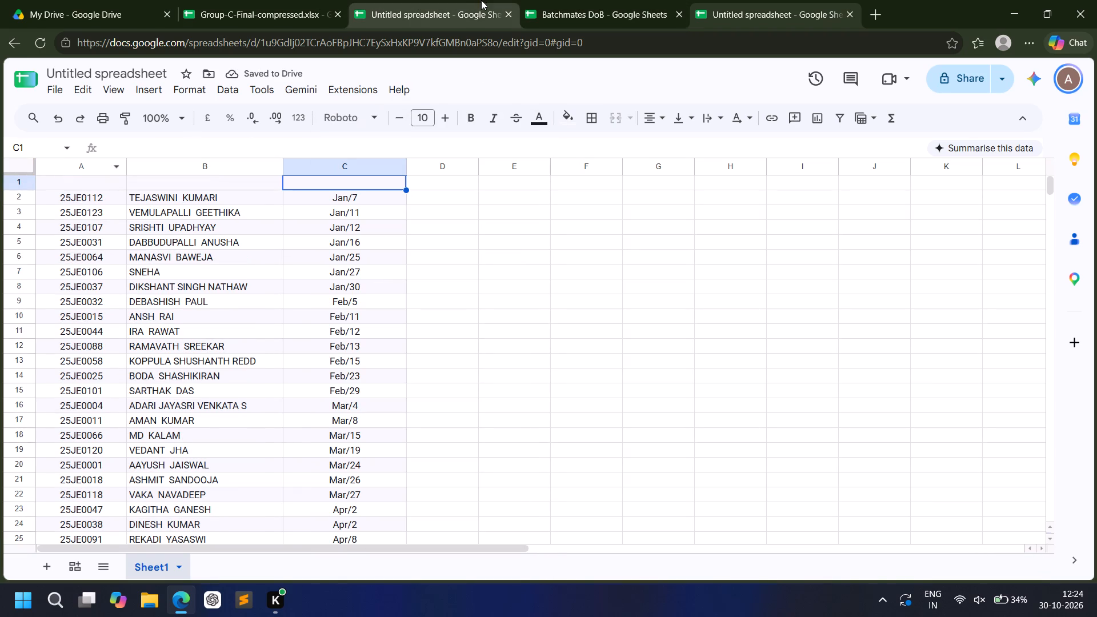
# Switch to the Batchmates DoB spreadsheet and copy the first record's Name and Date of Birth in B2:C2 of Students by Month.
pyautogui.click(592, 0)
pyautogui.scroll(3, 194, 270)
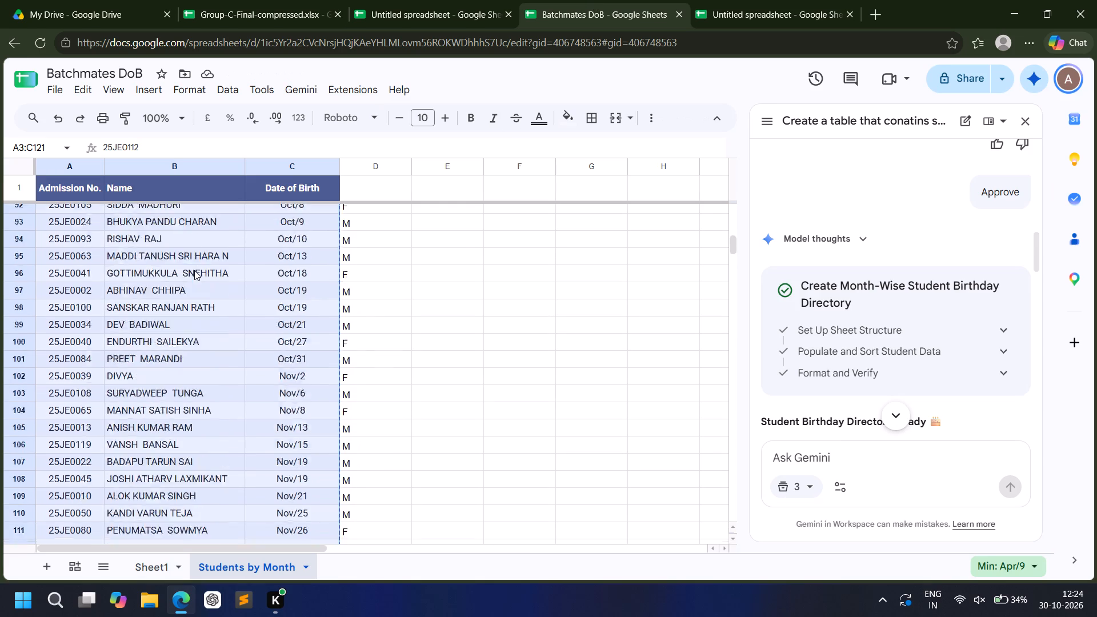
pyautogui.scroll(20, 194, 270)
pyautogui.click(127, 218)
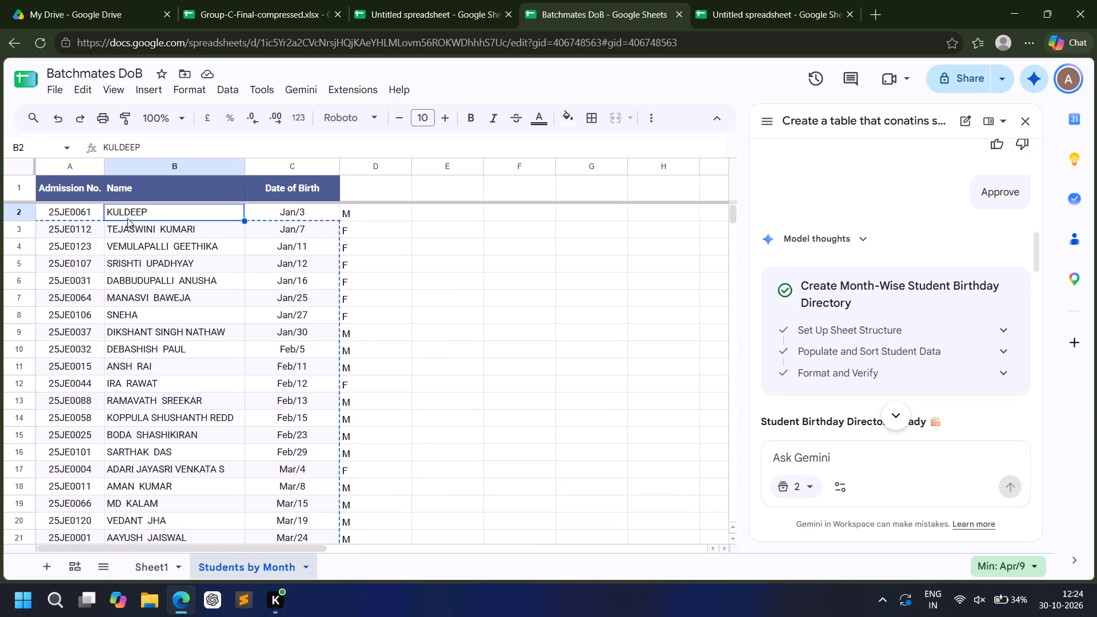
pyautogui.moveTo(117, 215); pyautogui.dragTo(309, 211)
pyautogui.hotkey('ctrl', 'c')
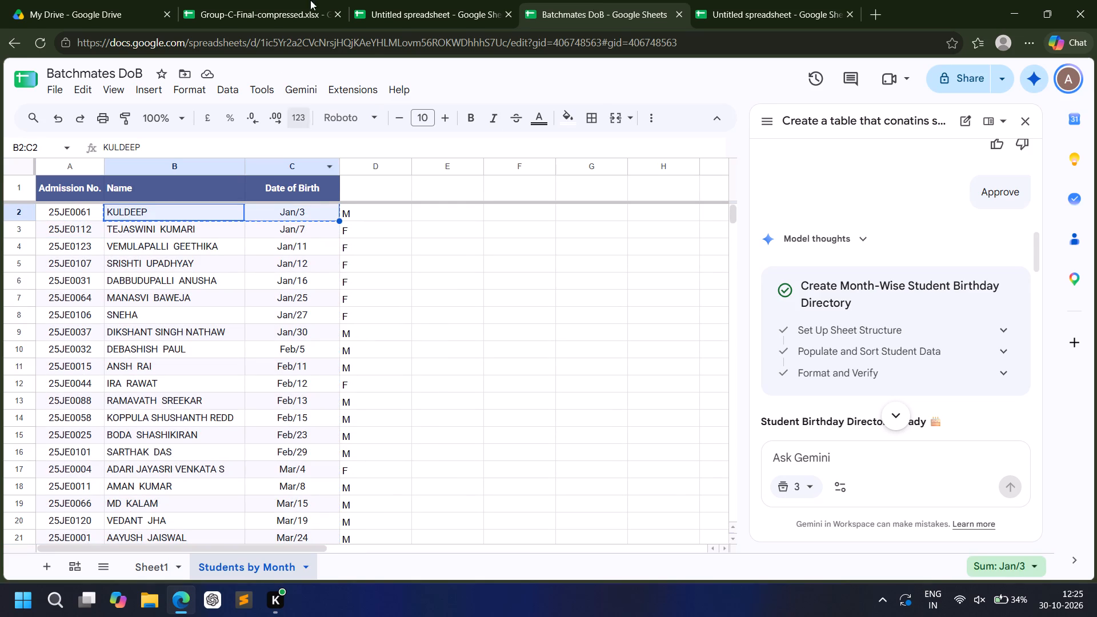
# In the untitled spreadsheet, enter the first record's name in B1 and its month/day date of birth in C1.
pyautogui.click(731, 0)
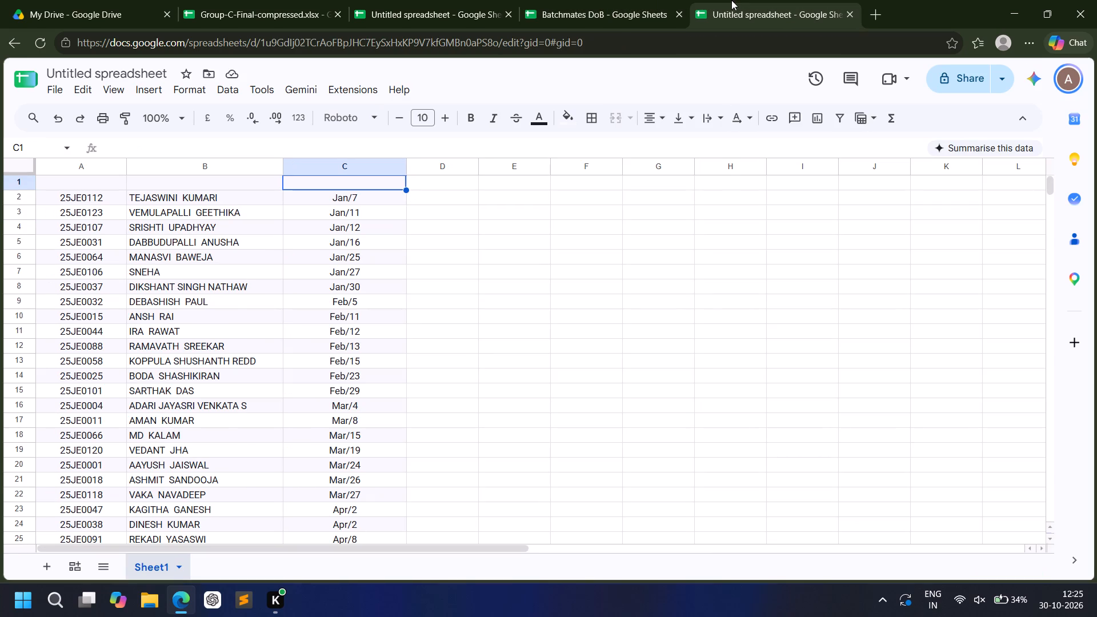
pyautogui.click(142, 182)
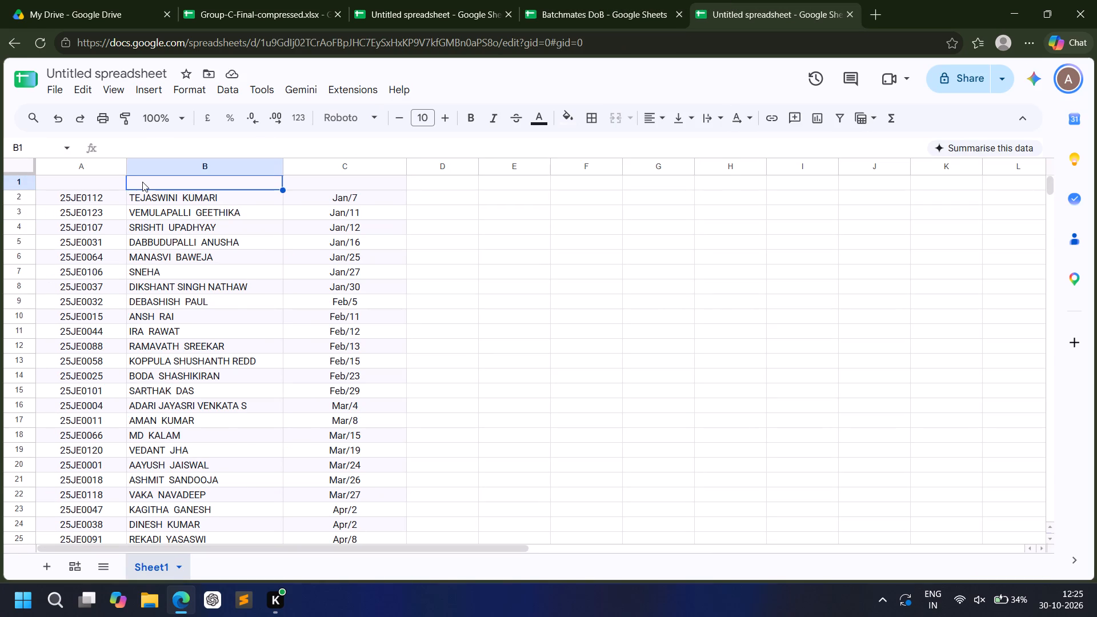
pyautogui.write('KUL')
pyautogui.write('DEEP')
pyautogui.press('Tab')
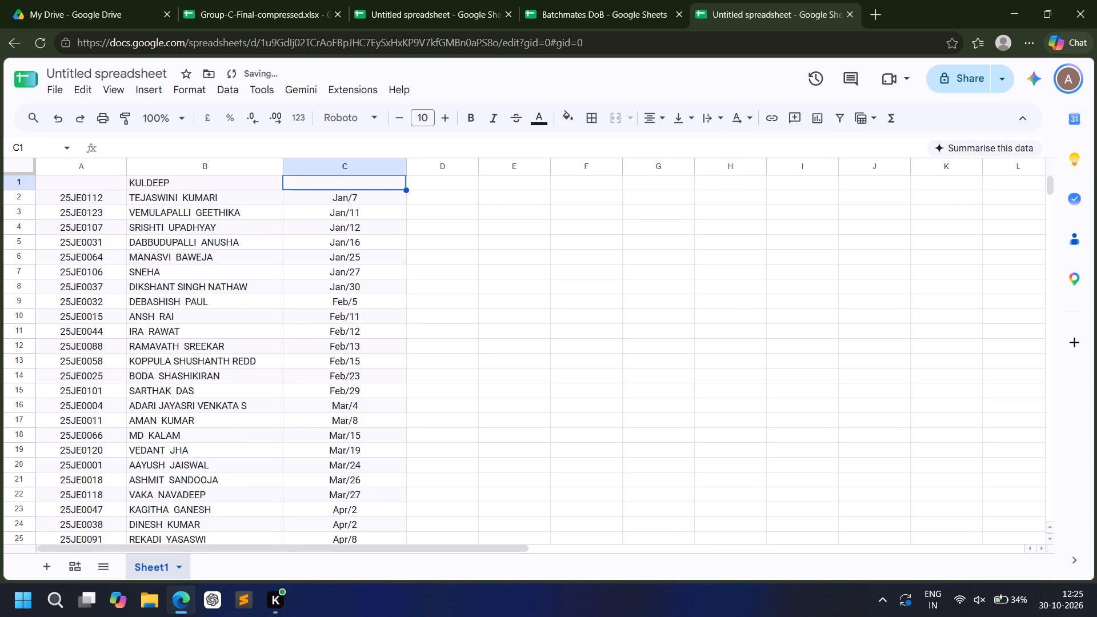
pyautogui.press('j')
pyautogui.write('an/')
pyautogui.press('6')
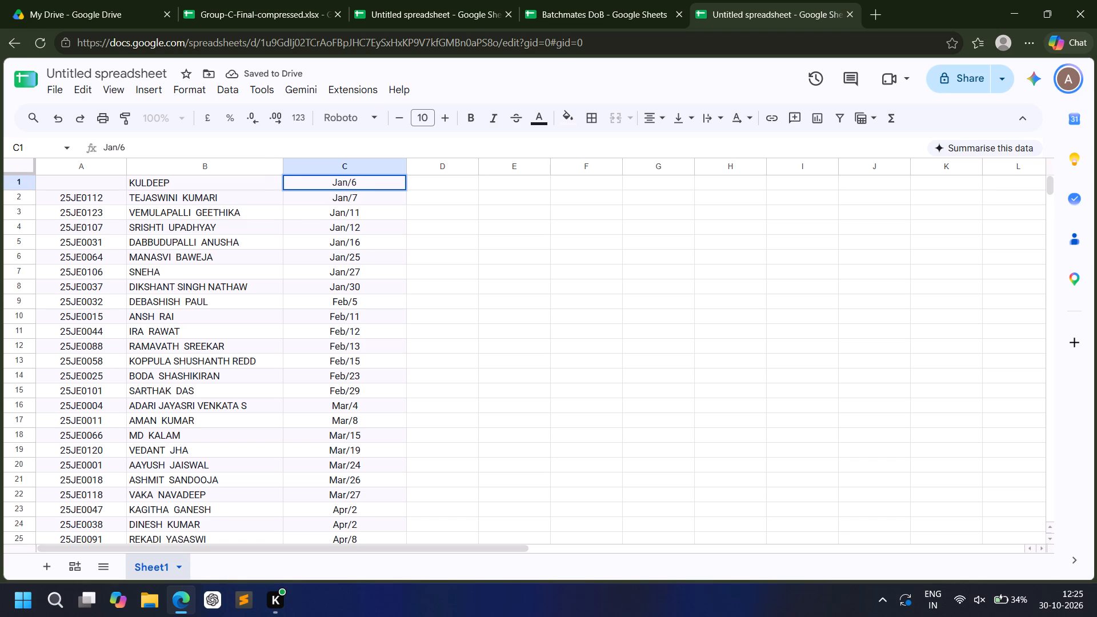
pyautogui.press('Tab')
# Enter the first record's Admission No. in A1, check back with Batchmates DoB, and save the untitled spreadsheet.
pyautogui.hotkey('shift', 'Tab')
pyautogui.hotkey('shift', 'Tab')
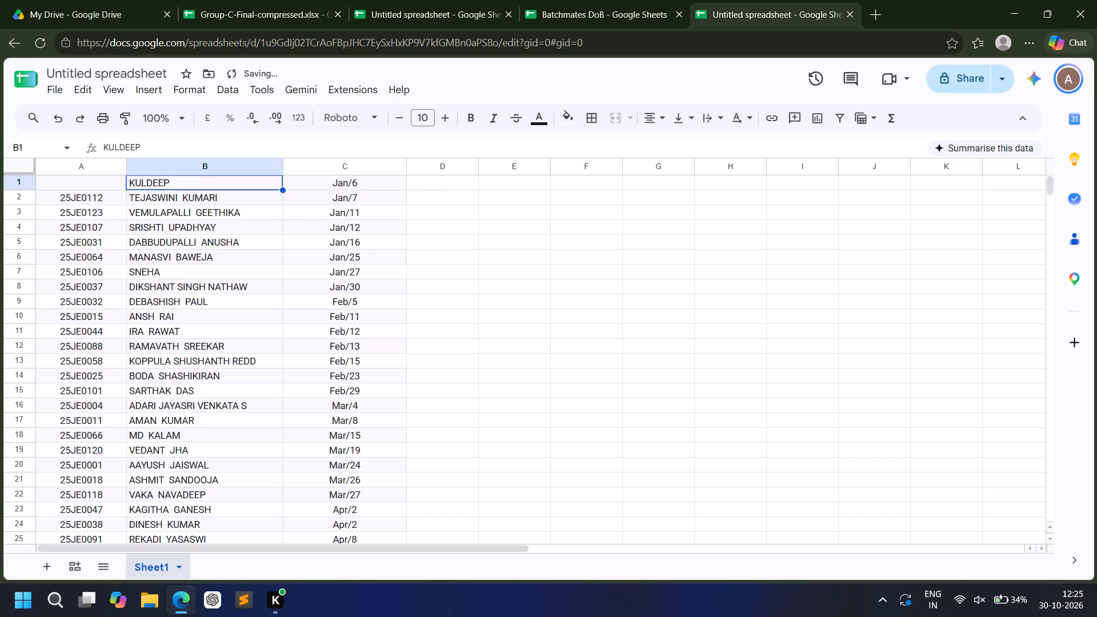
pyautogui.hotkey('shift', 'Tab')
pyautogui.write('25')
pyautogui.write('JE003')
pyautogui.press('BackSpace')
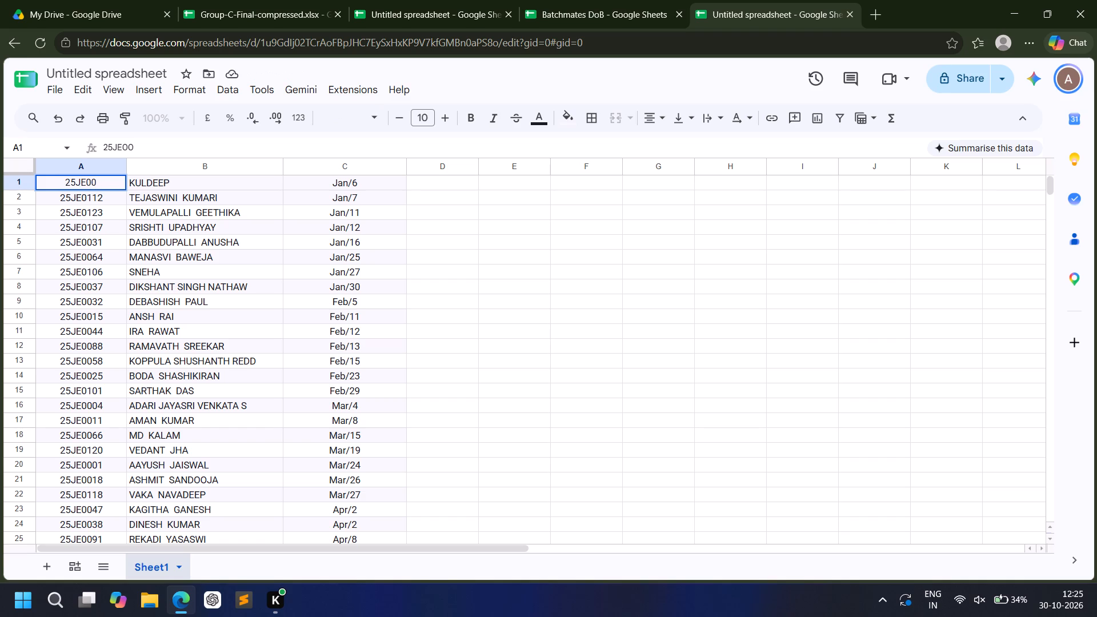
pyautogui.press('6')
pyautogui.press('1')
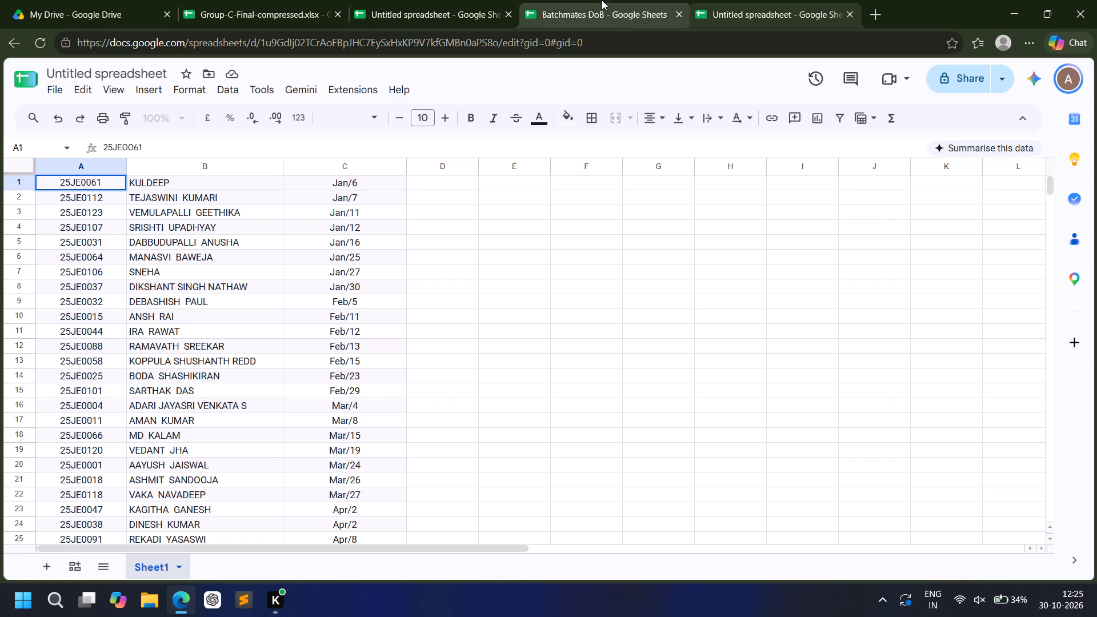
pyautogui.click(602, 0)
pyautogui.click(724, 0)
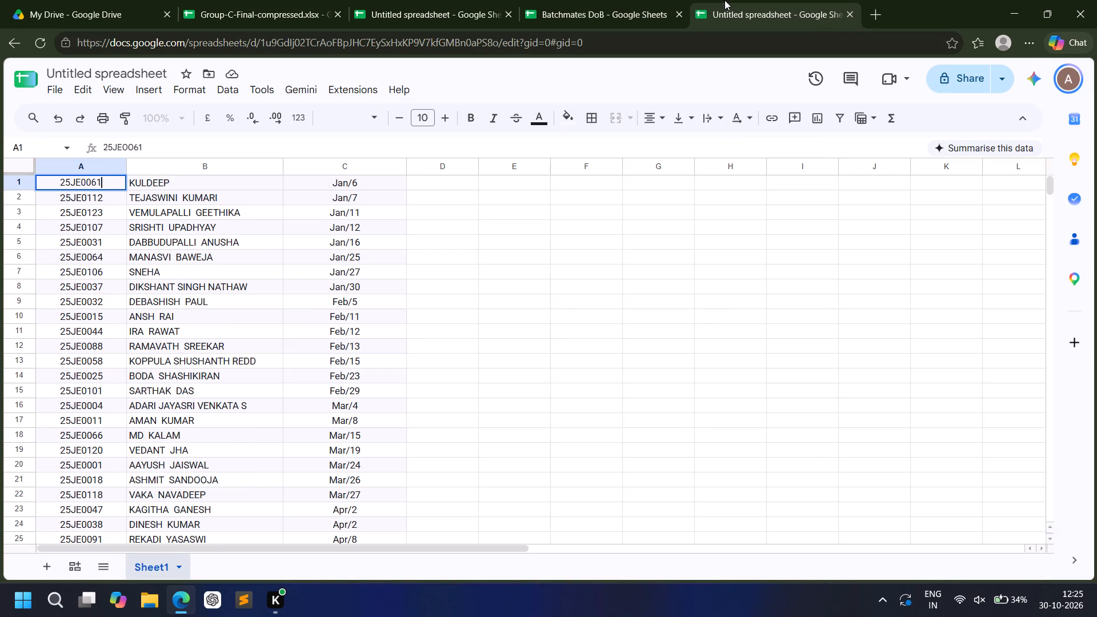
pyautogui.click(652, 343)
pyautogui.hotkey('ctrl', 's')
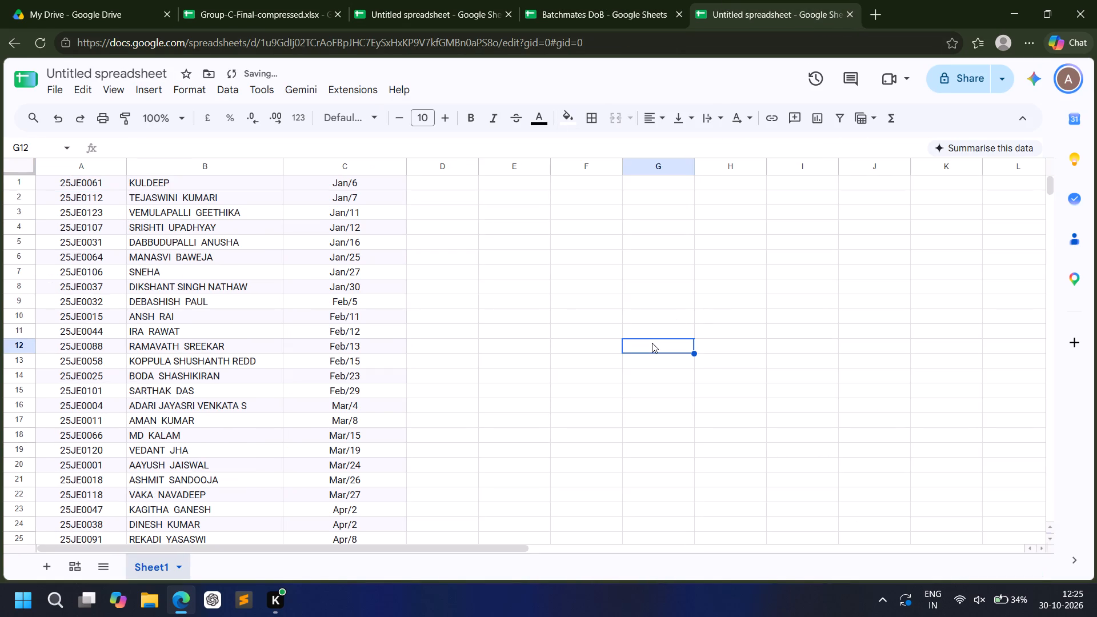
# Select the whole birthday list A1:C120 and apply the Streamline theme to the spreadsheet.
pyautogui.click(433, 320)
pyautogui.click(363, 296)
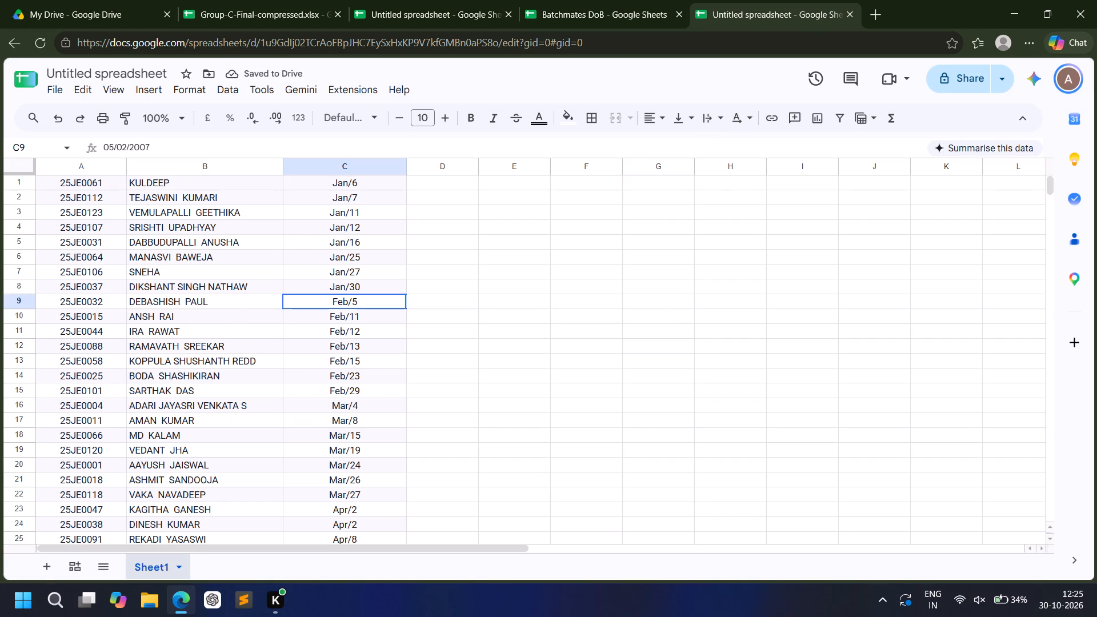
pyautogui.hotkey('ctrl', 'a')
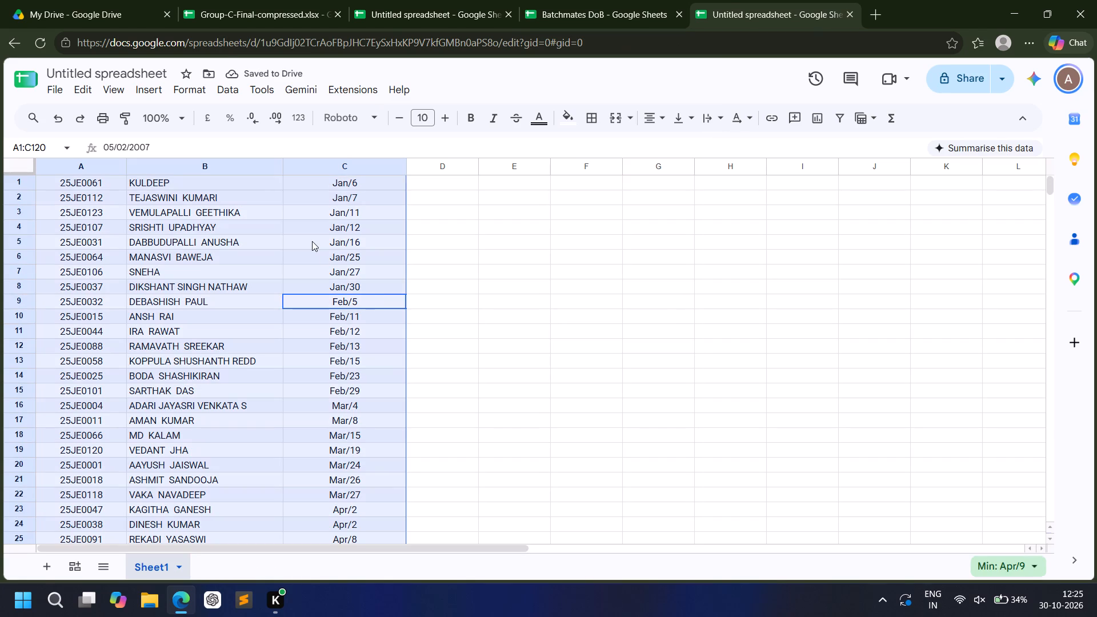
pyautogui.scroll(4, 312, 241)
pyautogui.click(193, 90)
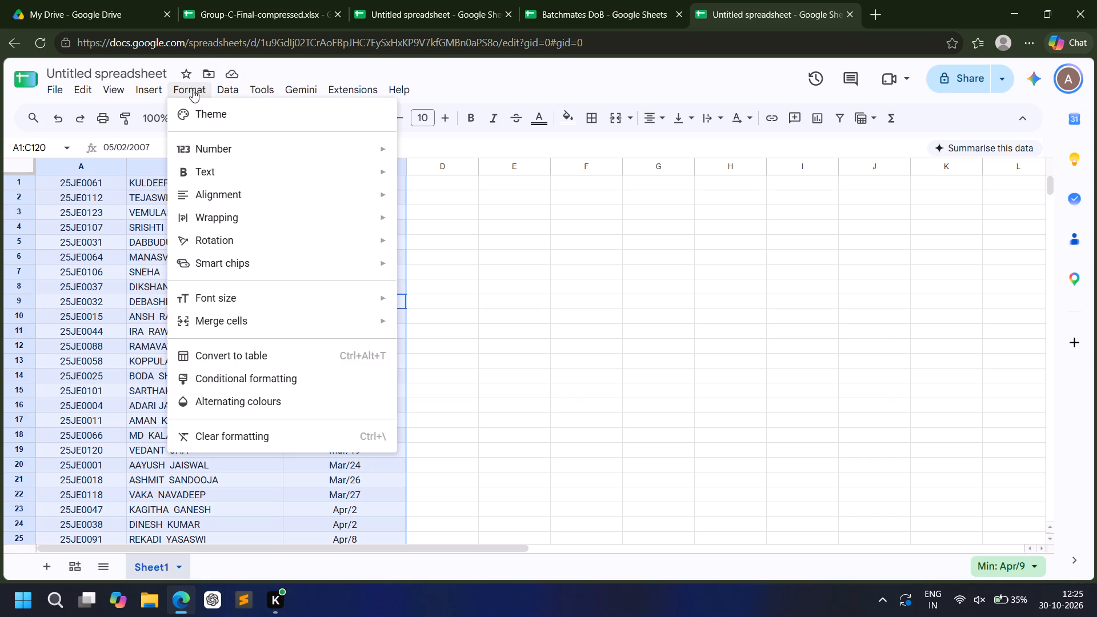
pyautogui.click(206, 109)
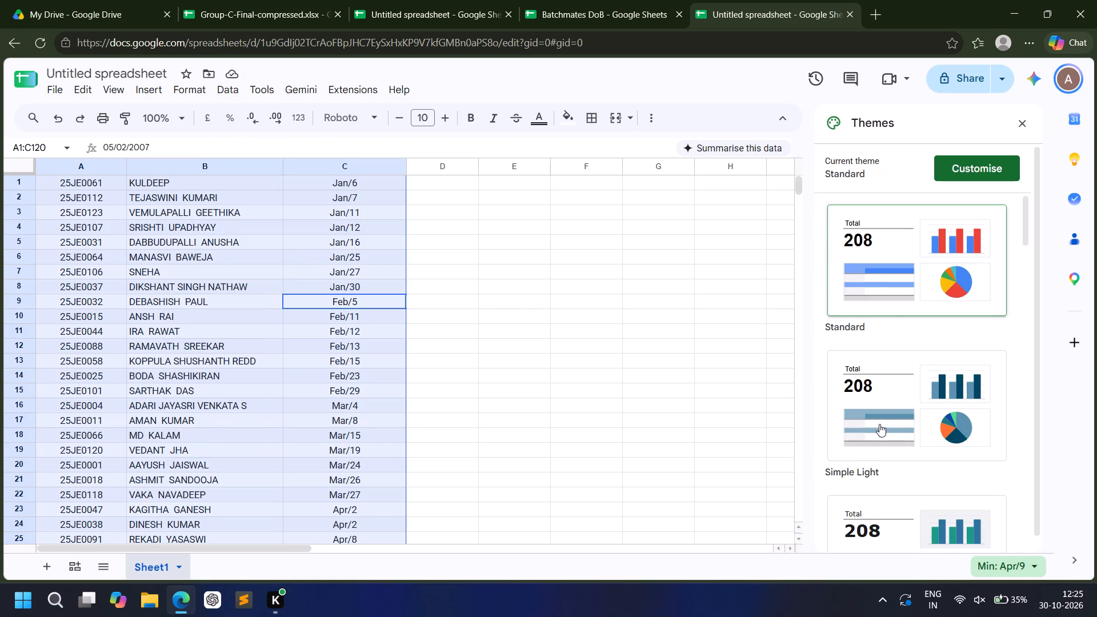
pyautogui.scroll(1, 879, 424)
pyautogui.scroll(-3, 876, 399)
pyautogui.scroll(2, 876, 399)
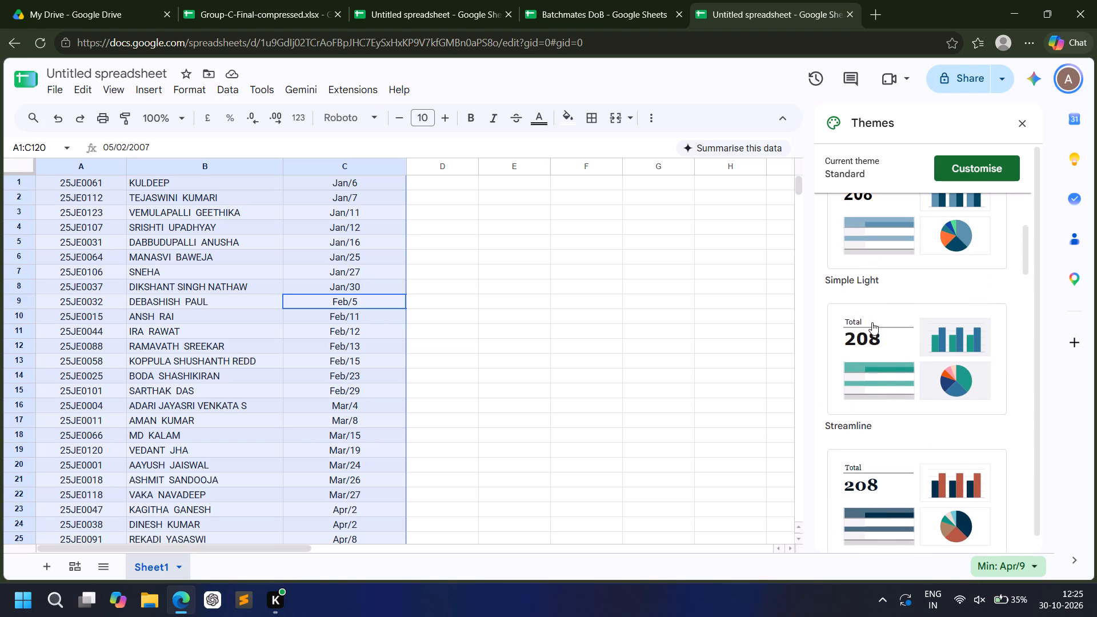
pyautogui.click(872, 322)
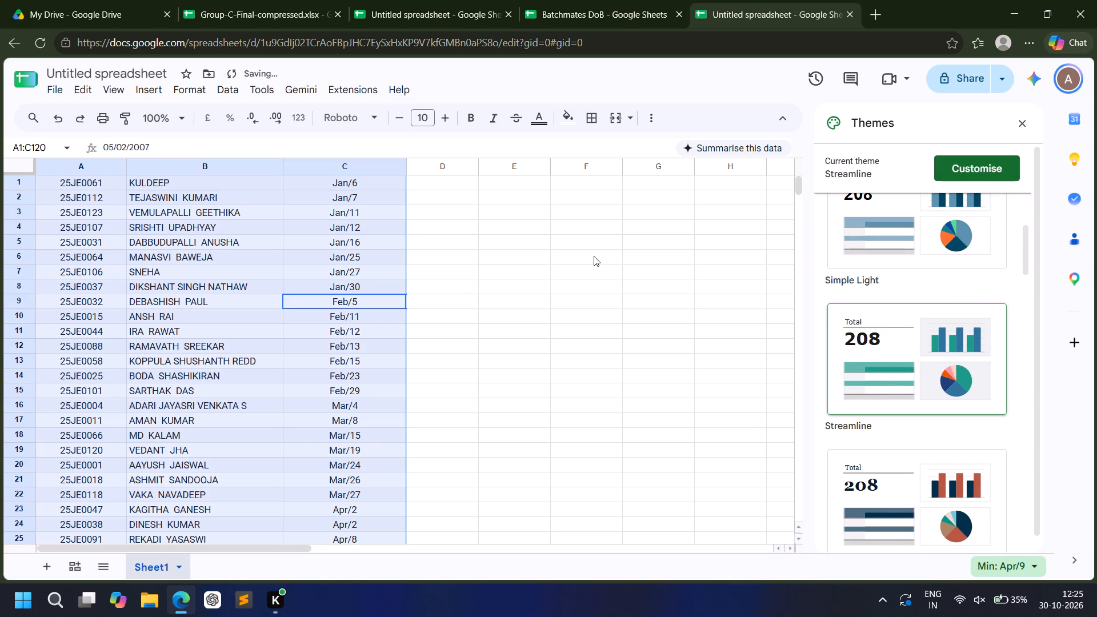
pyautogui.click(594, 256)
pyautogui.scroll(4, 594, 256)
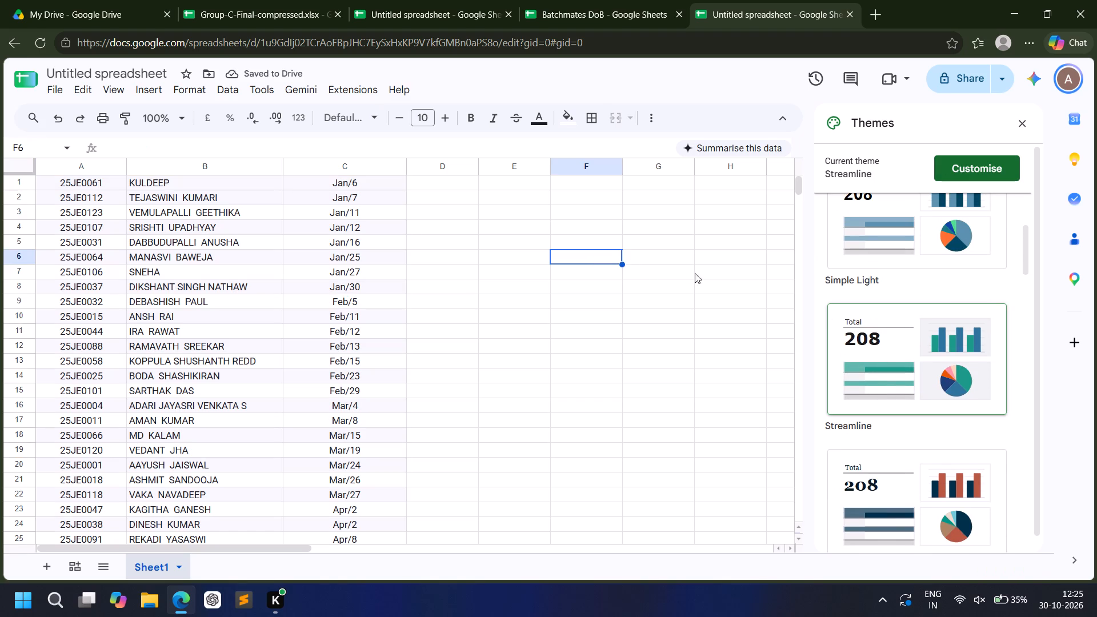
# Look through the Streamline theme's customisable font and colour settings.
pyautogui.click(968, 165)
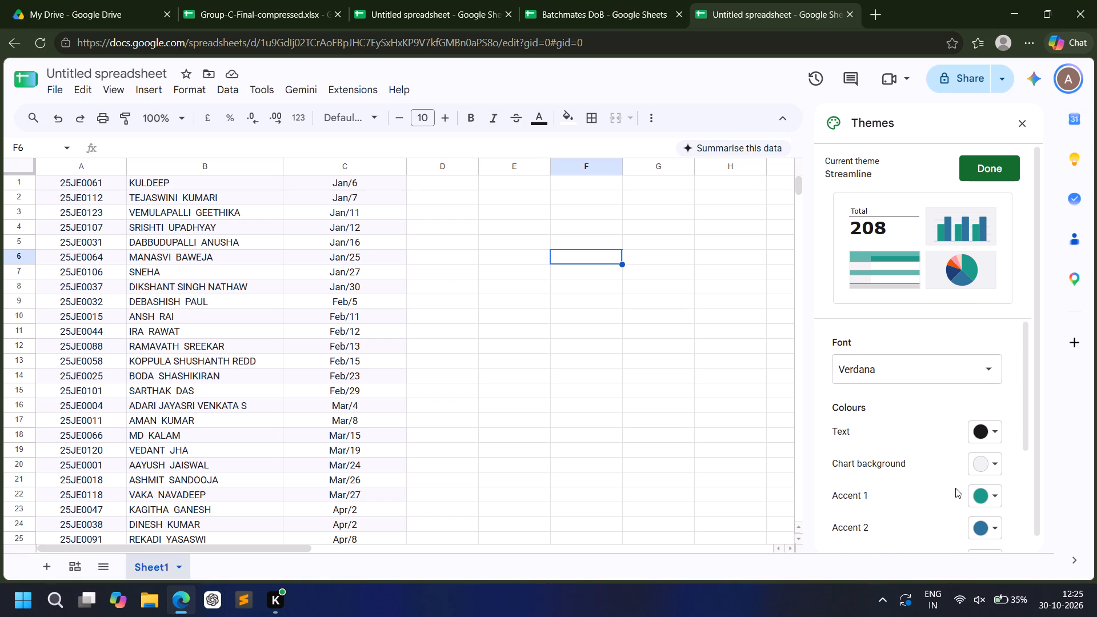
pyautogui.scroll(-7, 955, 488)
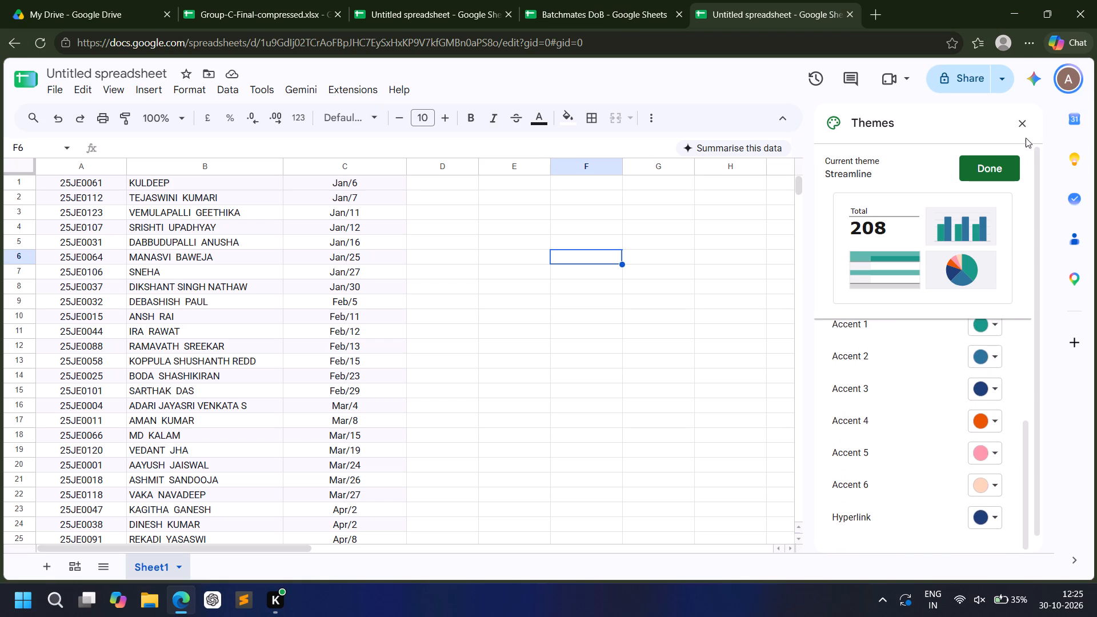
pyautogui.click(996, 173)
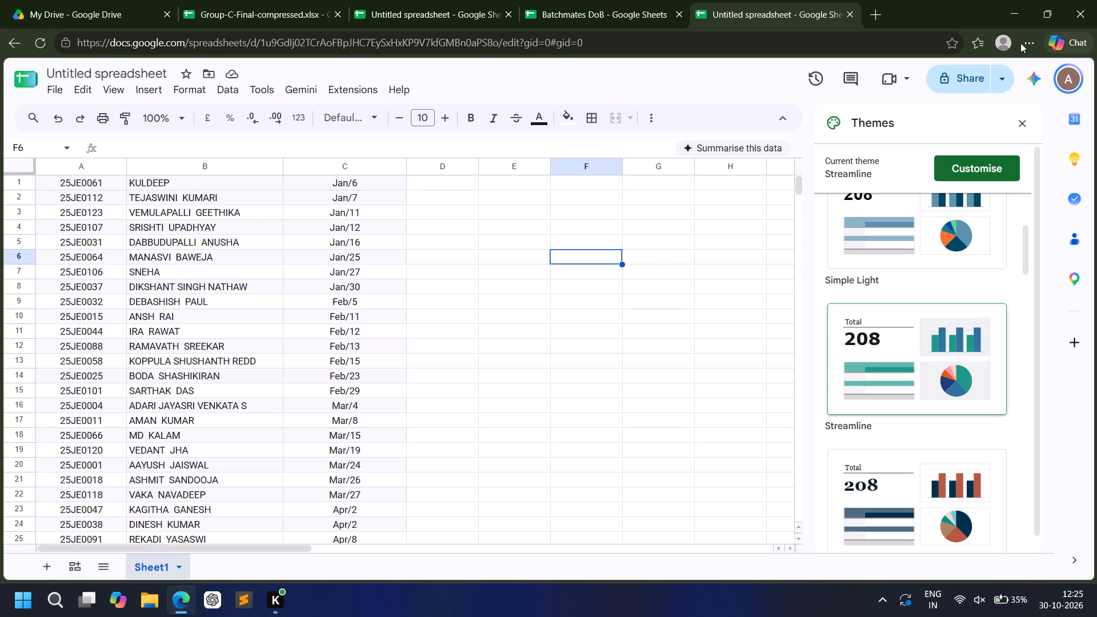
pyautogui.click(1025, 115)
pyautogui.scroll(3, 471, 217)
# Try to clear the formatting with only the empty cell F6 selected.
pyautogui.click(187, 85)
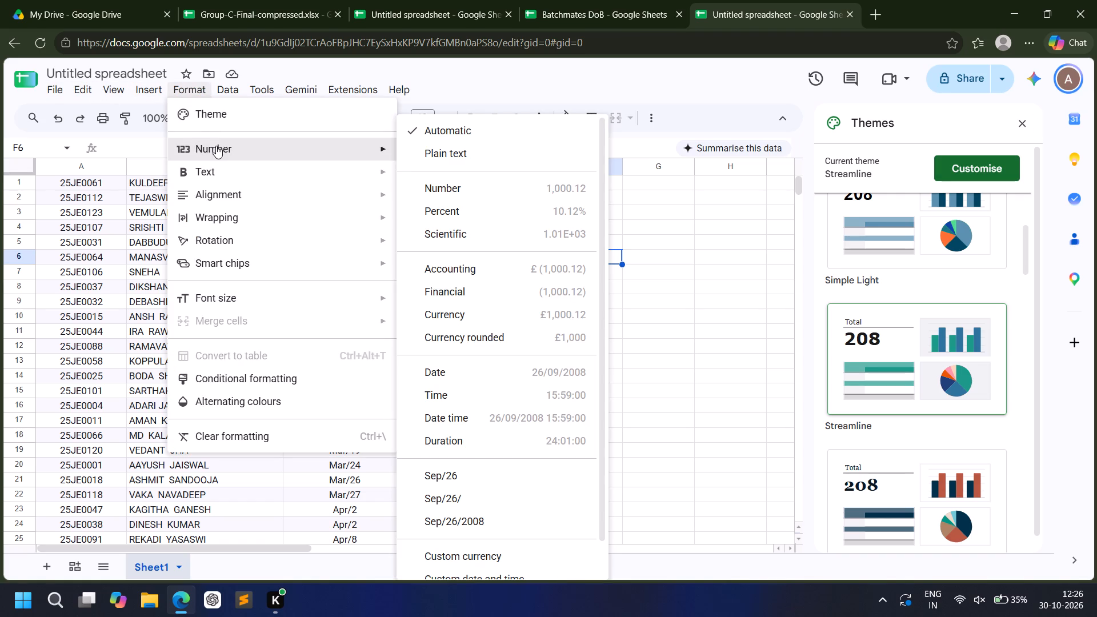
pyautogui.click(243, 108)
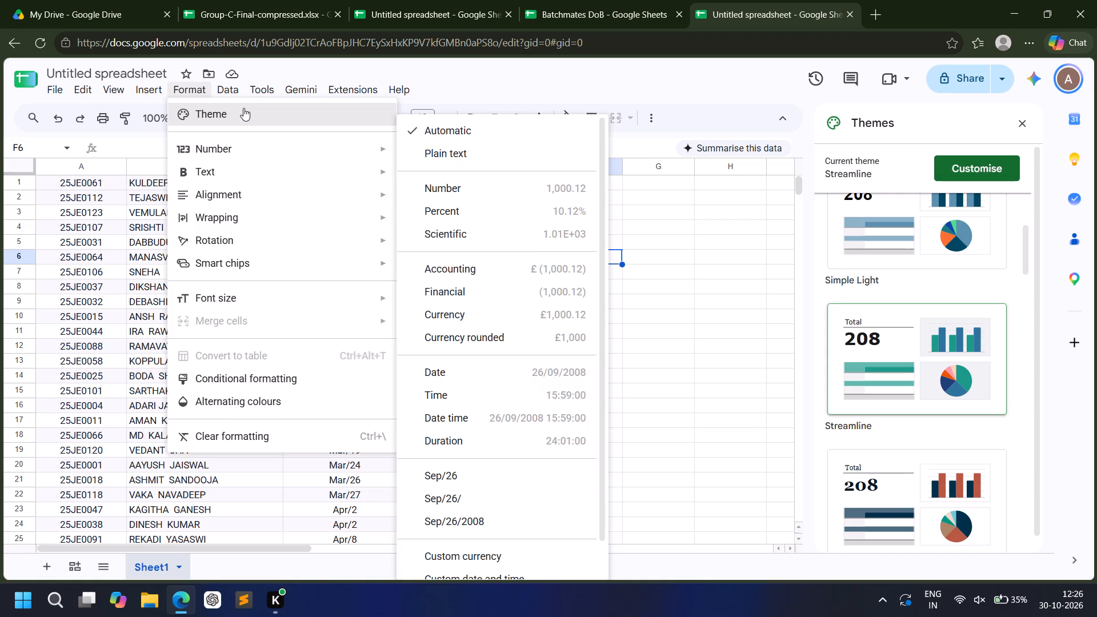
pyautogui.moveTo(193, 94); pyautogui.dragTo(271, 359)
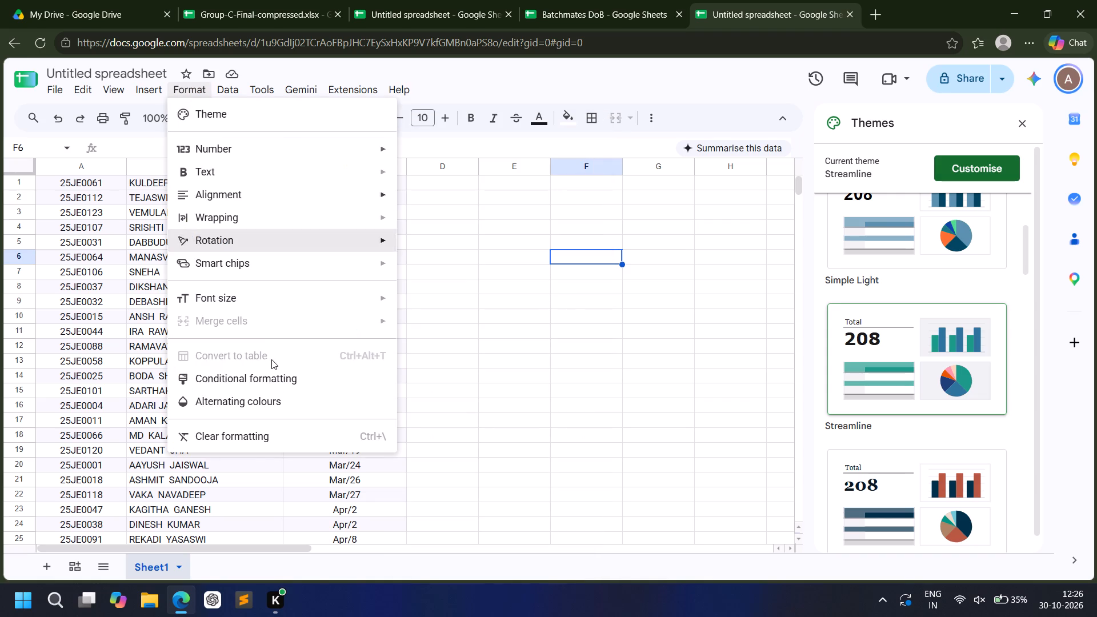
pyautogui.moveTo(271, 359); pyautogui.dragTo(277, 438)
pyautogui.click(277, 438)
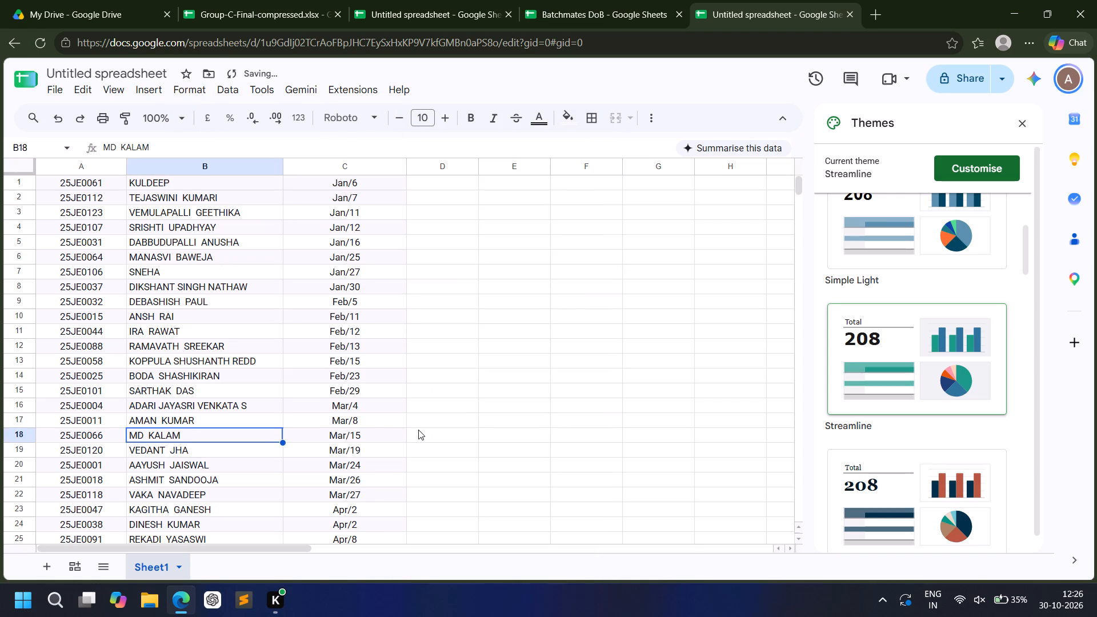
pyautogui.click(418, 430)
# Close the theme settings and set the text of the whole birthday list A1:C120 to the Streamline teal colour.
pyautogui.click(299, 348)
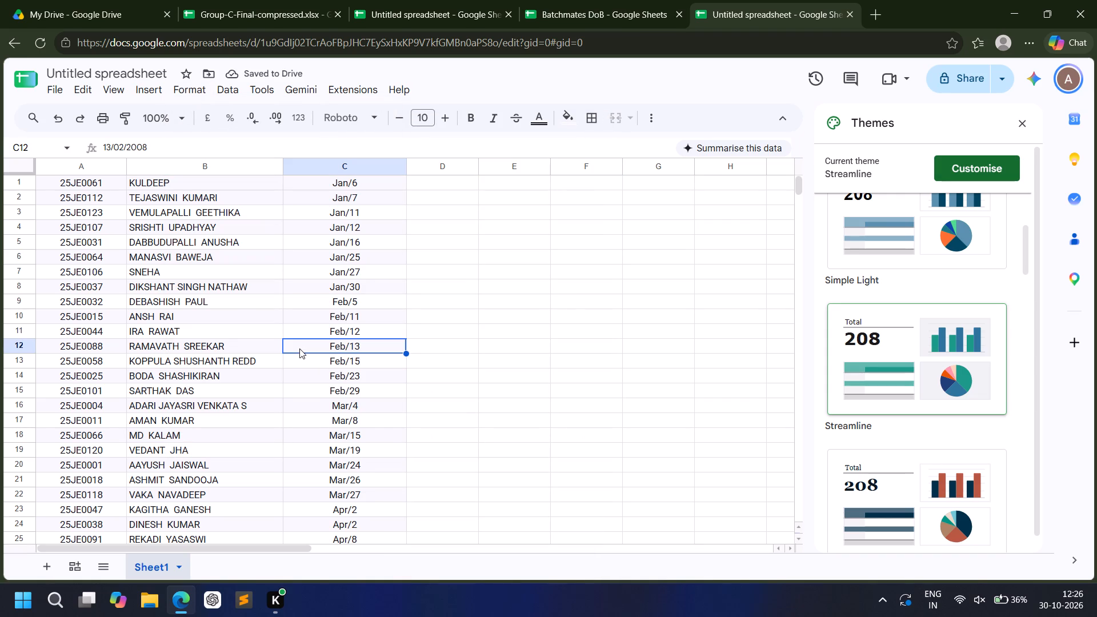
pyautogui.hotkey('ctrl', 'a')
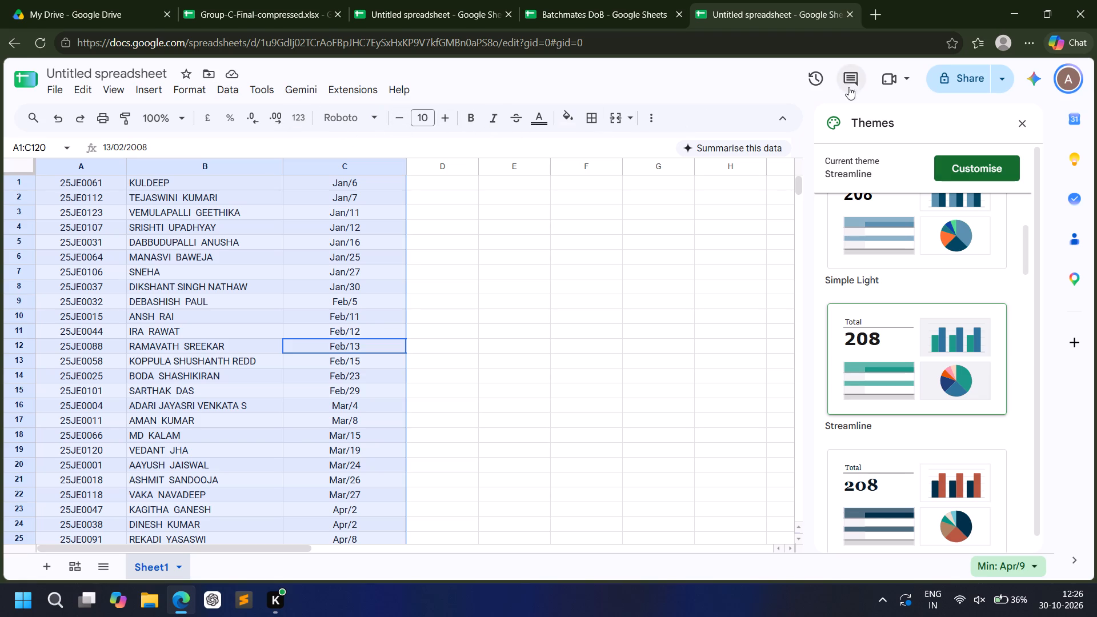
pyautogui.click(1019, 119)
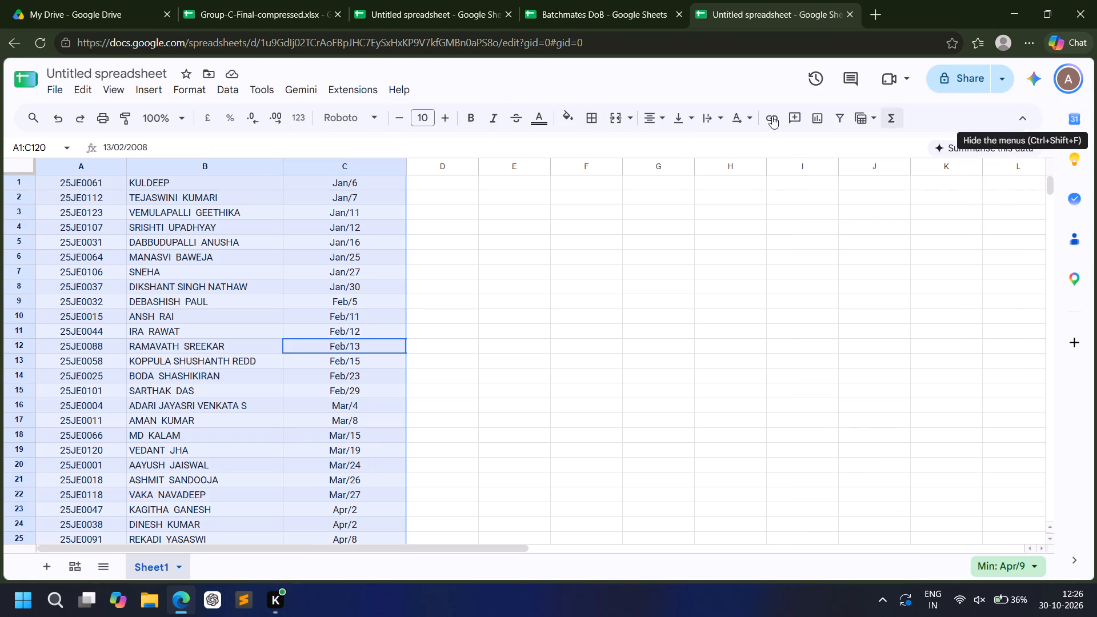
pyautogui.click(546, 121)
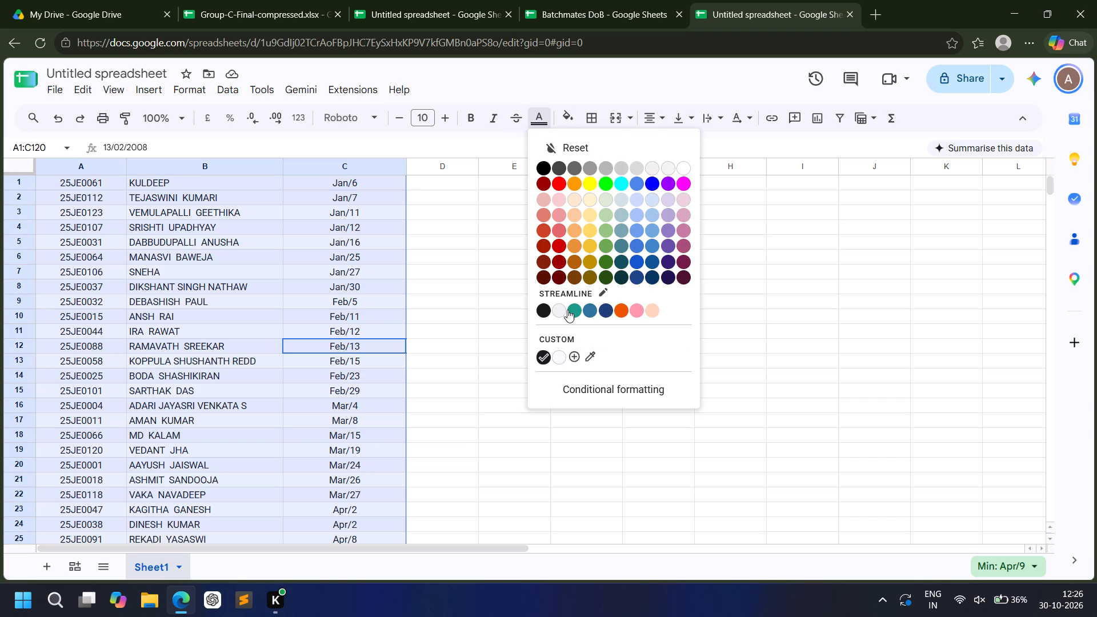
pyautogui.click(574, 307)
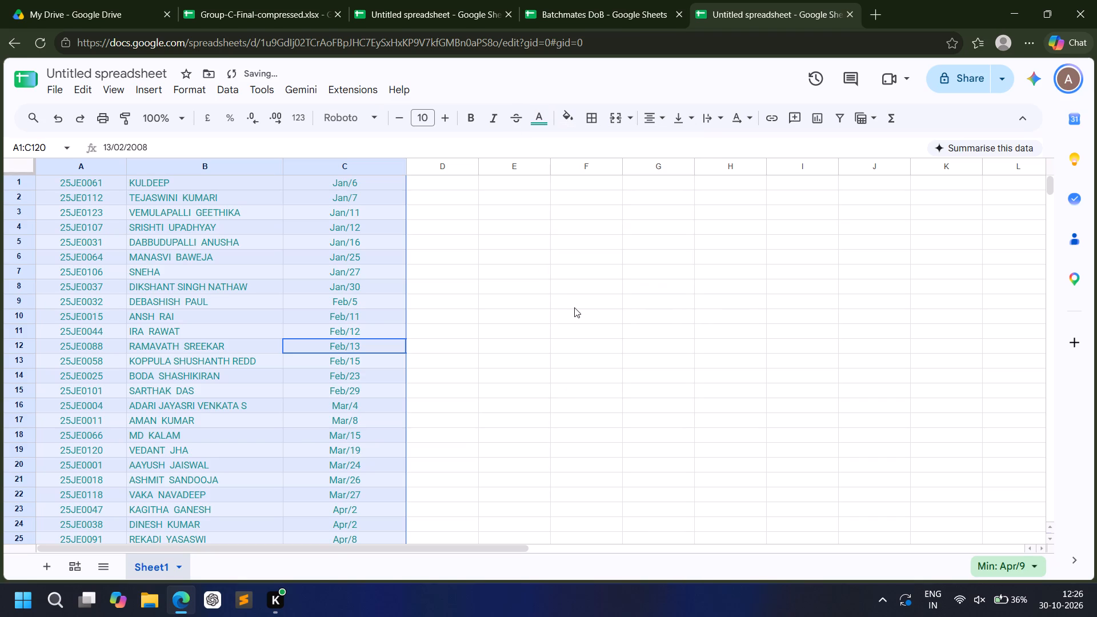
# Undo the teal text colour and give the whole birthday list A1:C120 a white fill.
pyautogui.hotkey('ctrl', 'z')
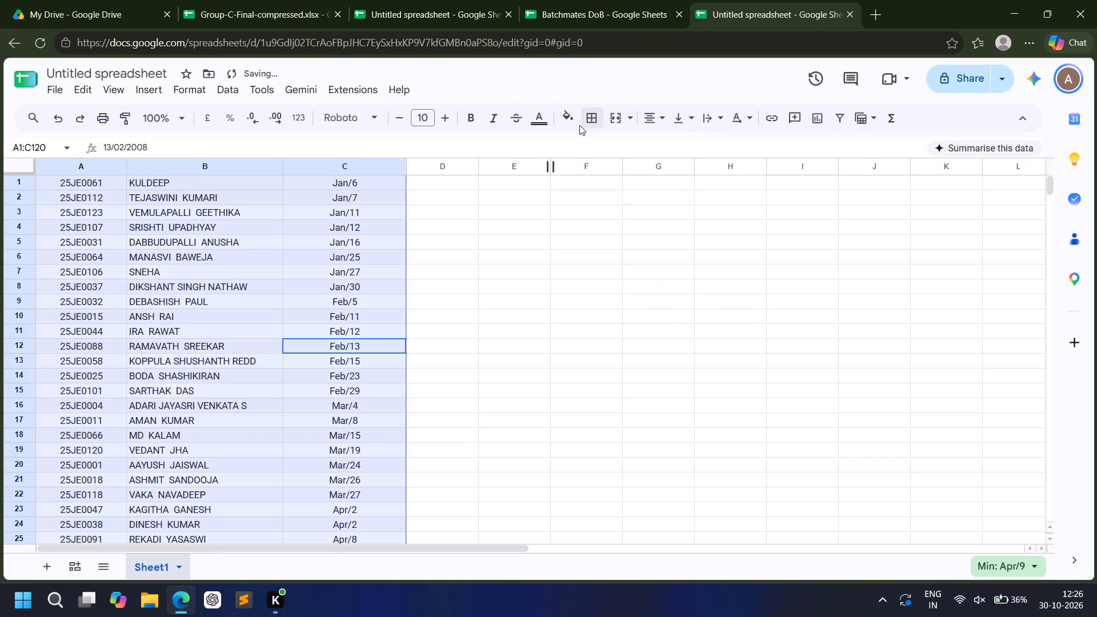
pyautogui.click(574, 125)
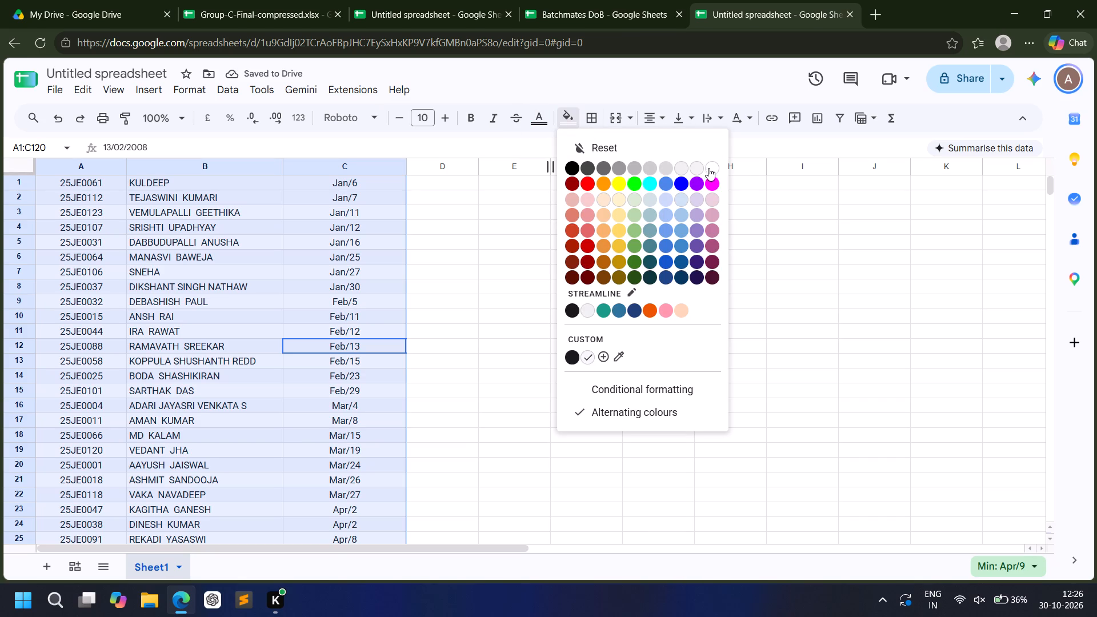
pyautogui.click(710, 167)
pyautogui.click(564, 260)
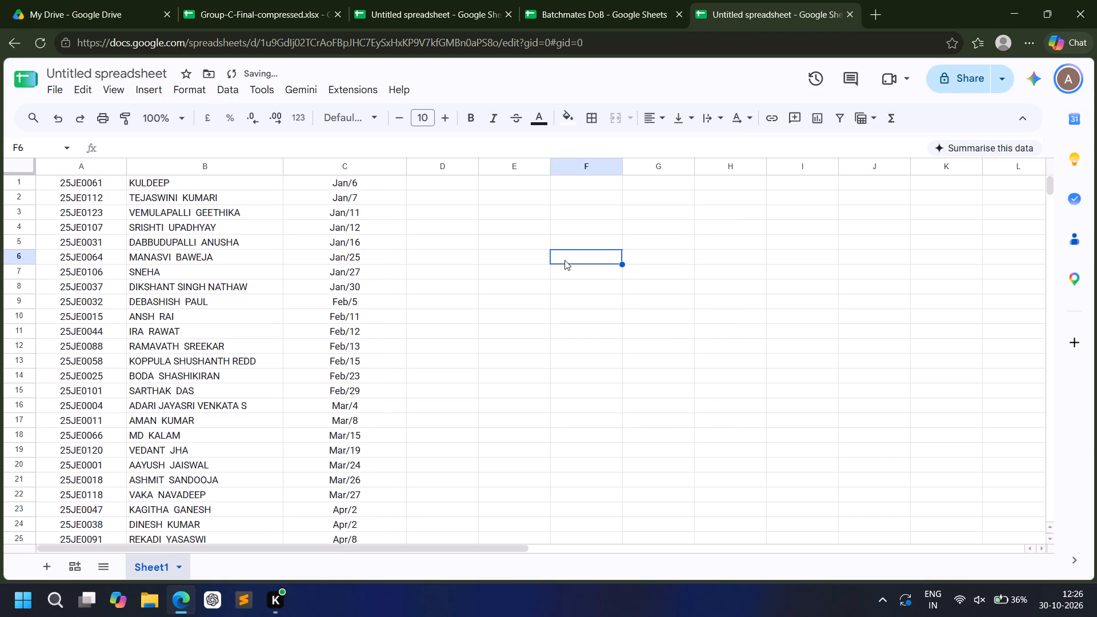
# Insert one empty row above the first entry of the birthday list.
pyautogui.scroll(2, 328, 273)
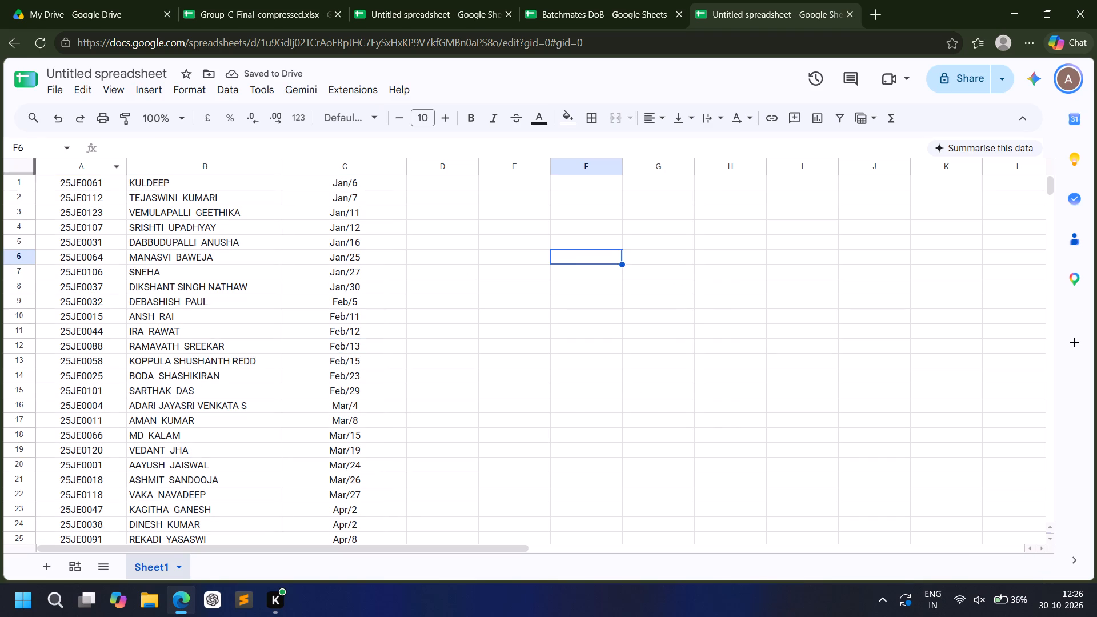
pyautogui.click(28, 186)
pyautogui.rightClick(28, 186)
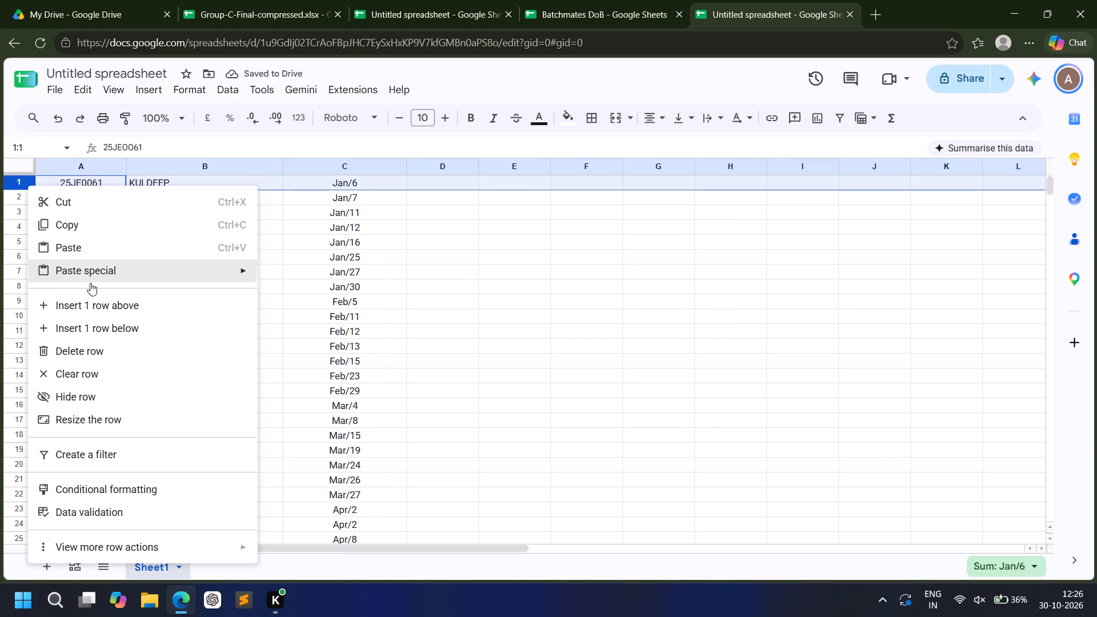
pyautogui.click(111, 307)
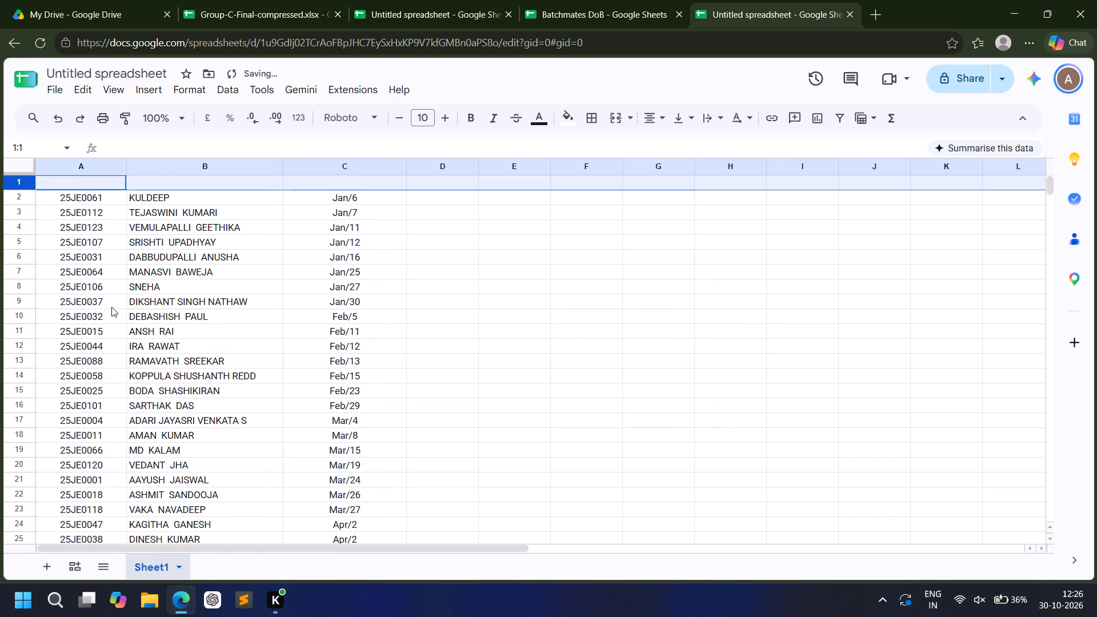
# Enter the admission number column's header in cell A1 of the empty top row.
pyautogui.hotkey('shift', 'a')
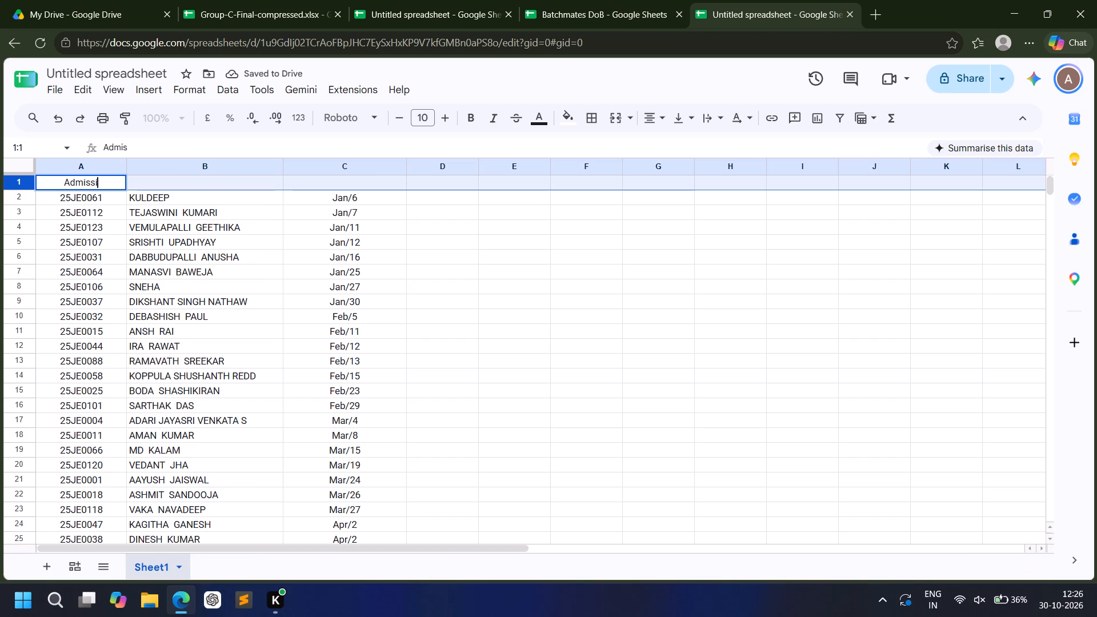
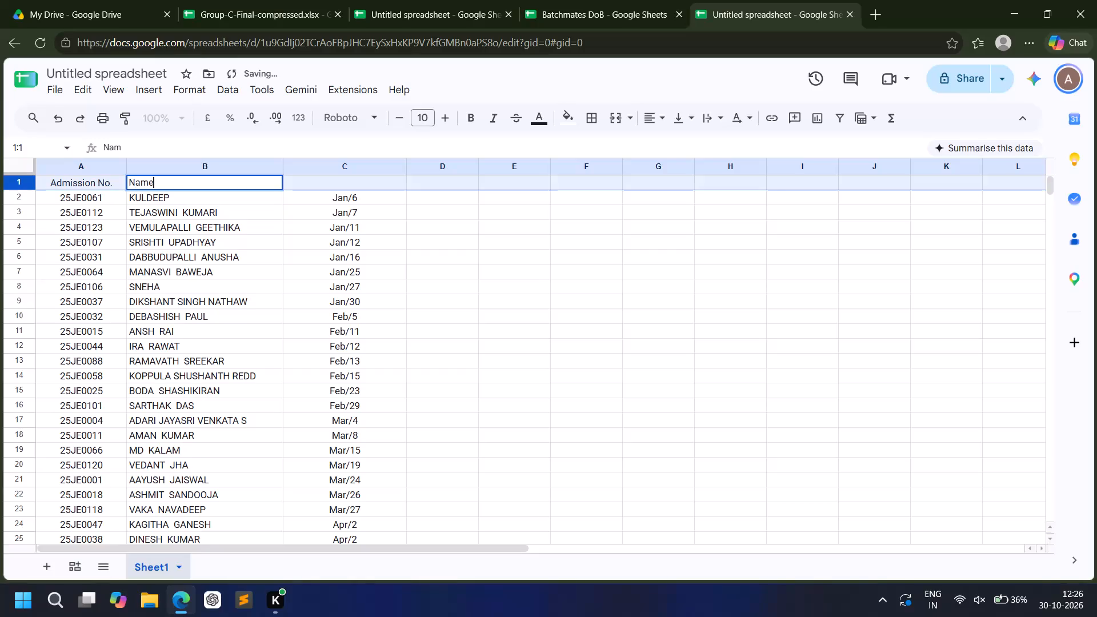
# Complete the header row with Name in B1 and D.o.B in C1.
pyautogui.press('Tab')
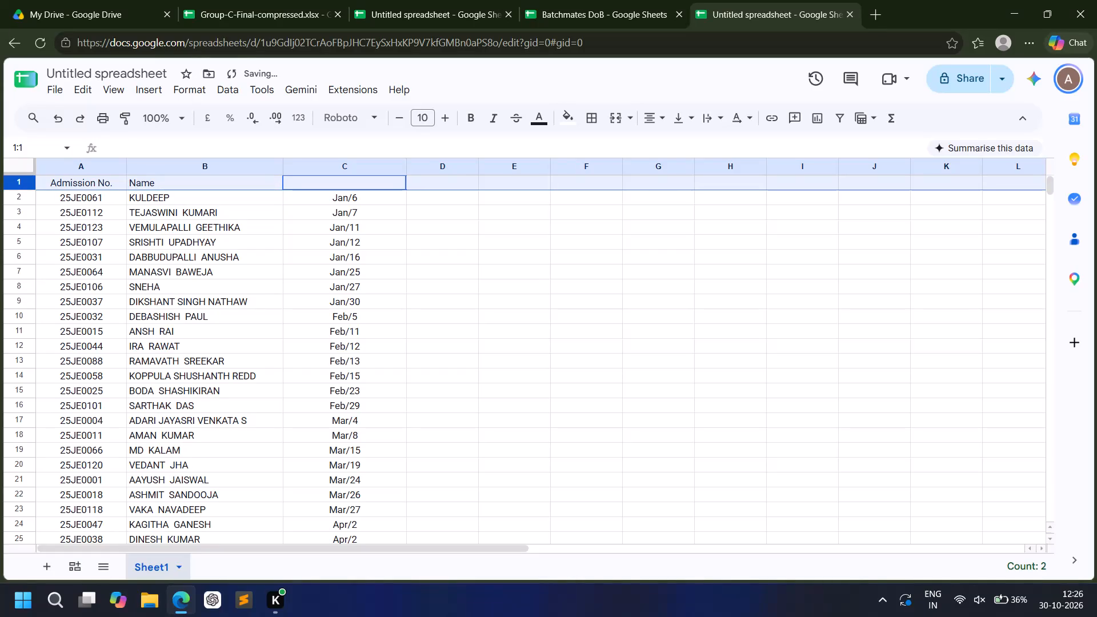
pyautogui.press('Left')
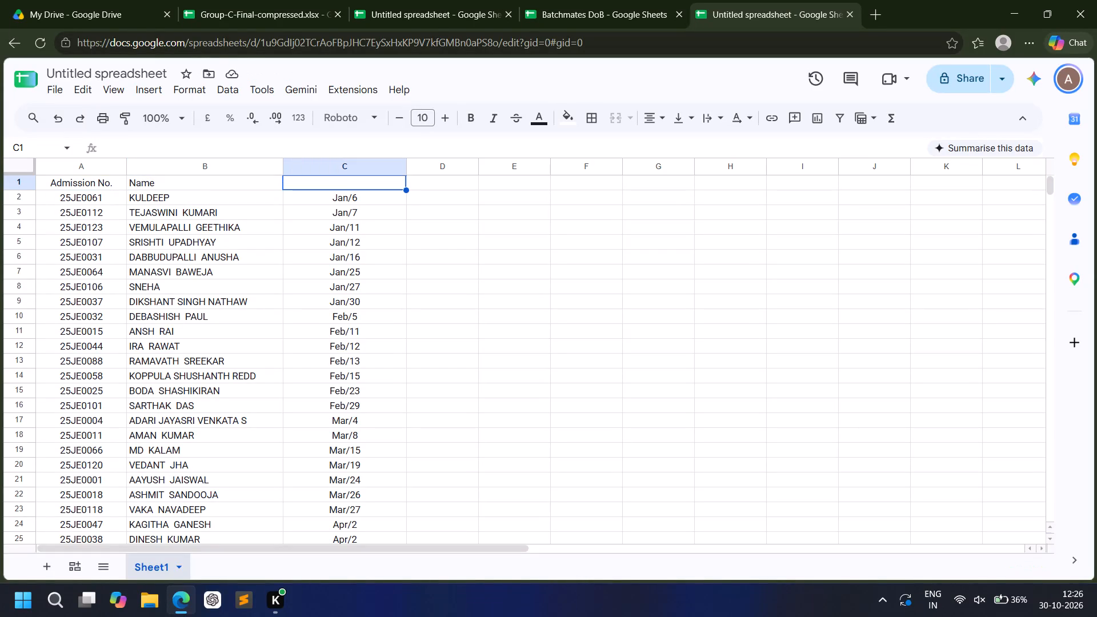
pyautogui.hotkey('shift', 'd')
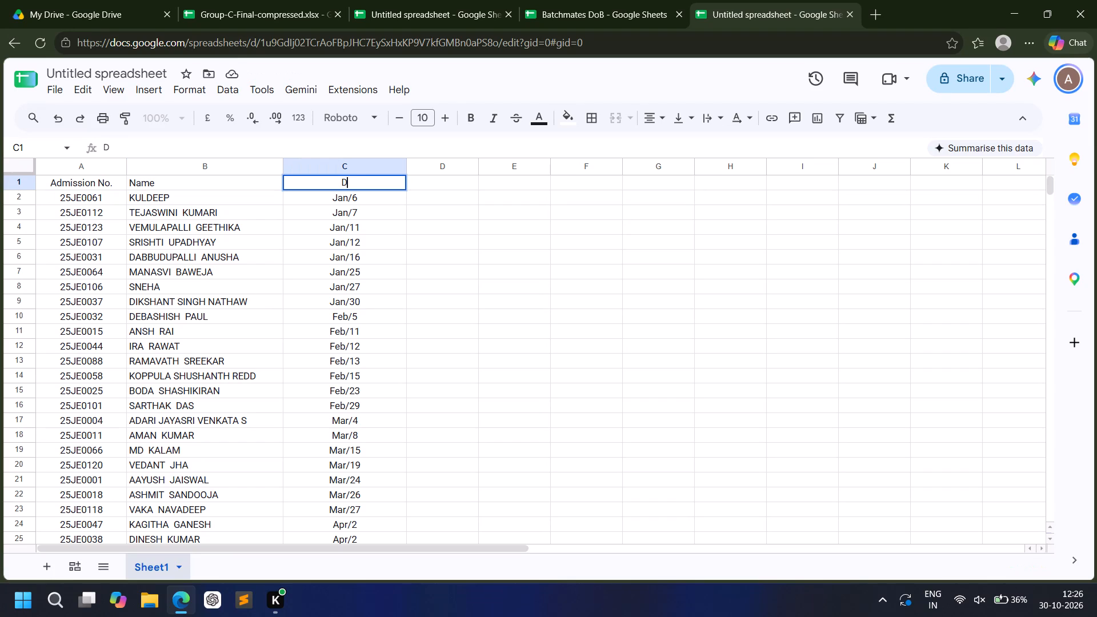
pyautogui.write('.o.B')
pyautogui.hotkey('ctrl', 's')
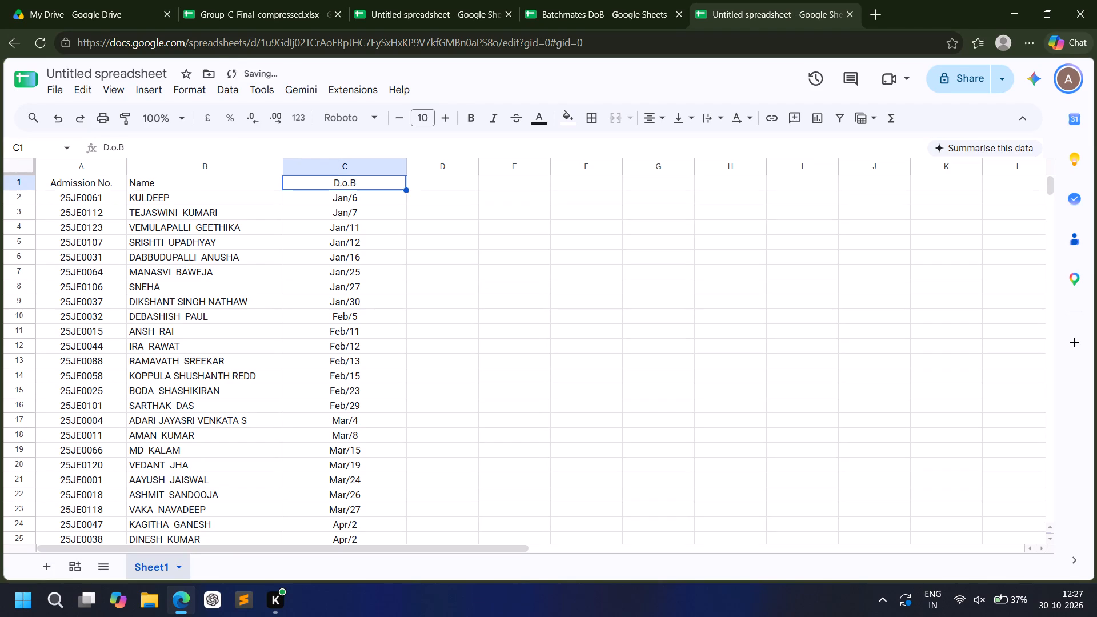
# Give the header cells A1:C1 a pale yellow fill.
pyautogui.click(147, 348)
pyautogui.click(43, 183)
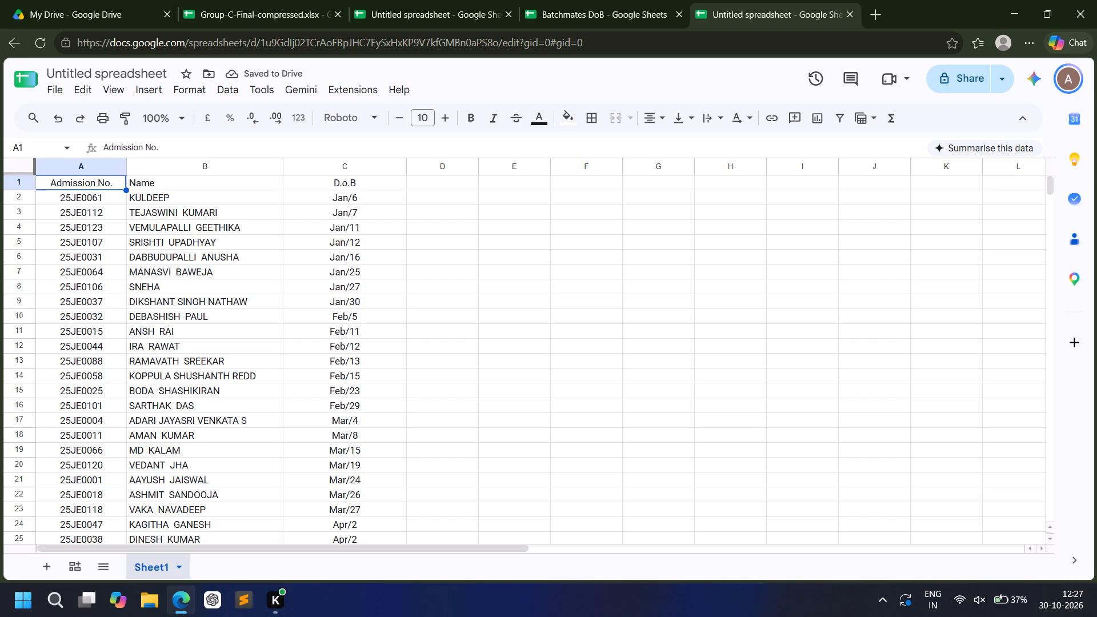
pyautogui.hotkey('shift', 'Right')
pyautogui.hotkey('shift', 'Right')
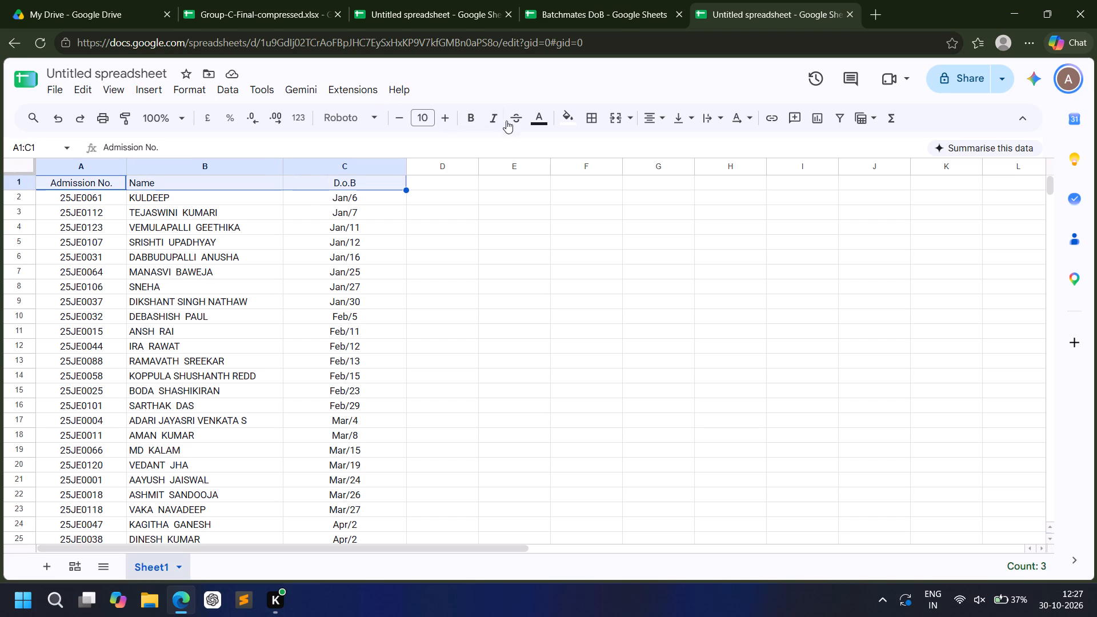
pyautogui.moveTo(570, 122); pyautogui.dragTo(612, 187)
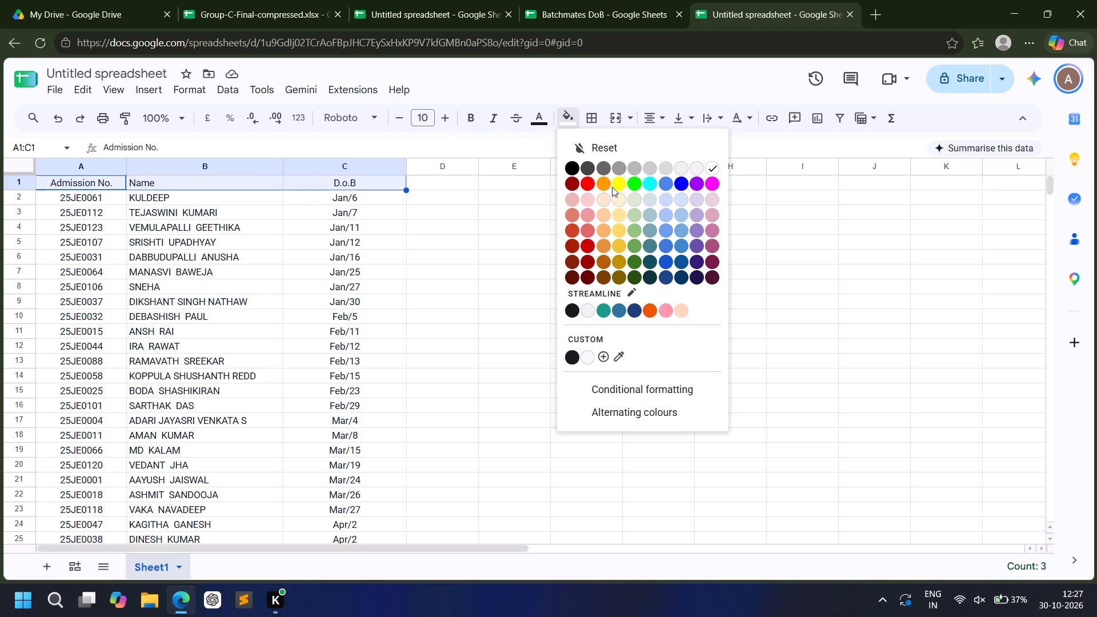
pyautogui.moveTo(612, 187); pyautogui.dragTo(619, 202)
pyautogui.click(619, 202)
pyautogui.click(502, 294)
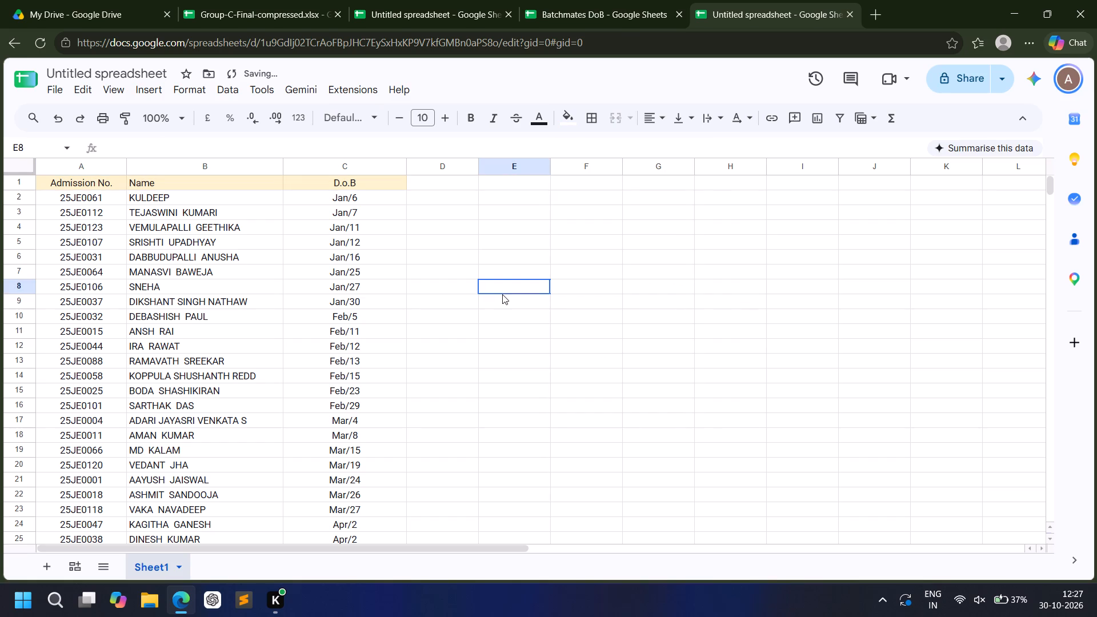
# Make the header text in A1:C1 bold.
pyautogui.click(67, 181)
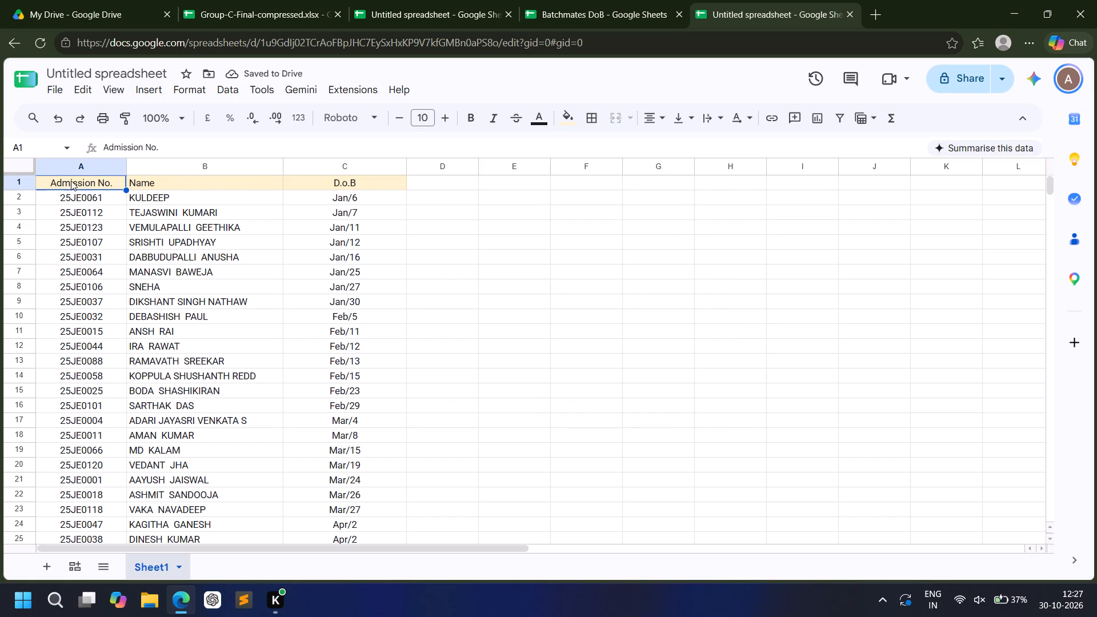
pyautogui.hotkey('shift', 'Right')
pyautogui.hotkey('shift', 'Right')
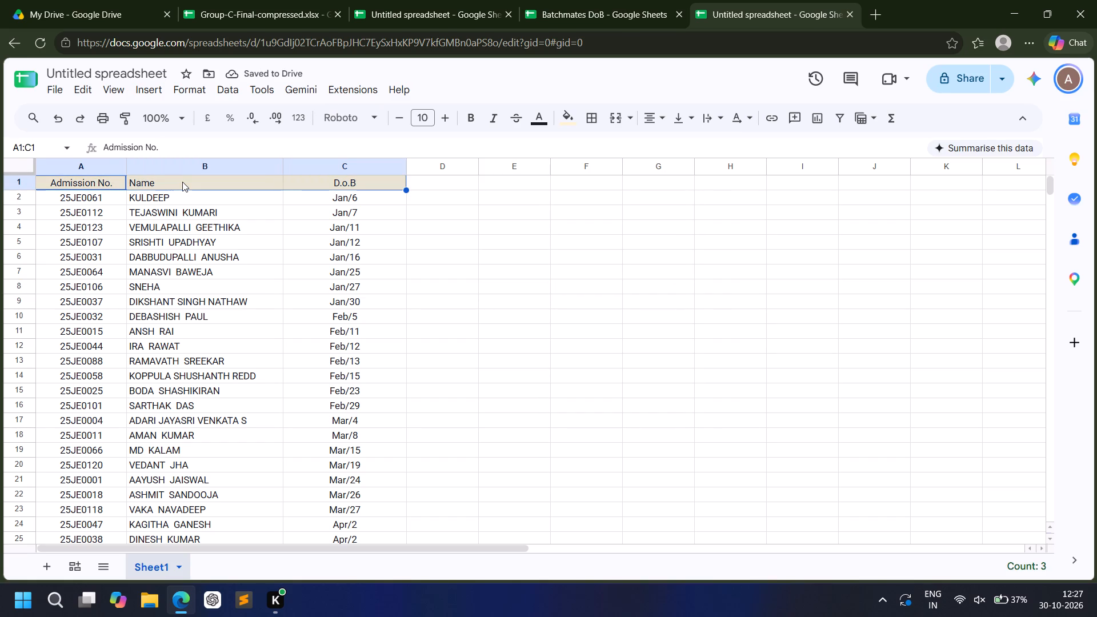
pyautogui.hotkey('ctrl', 'b')
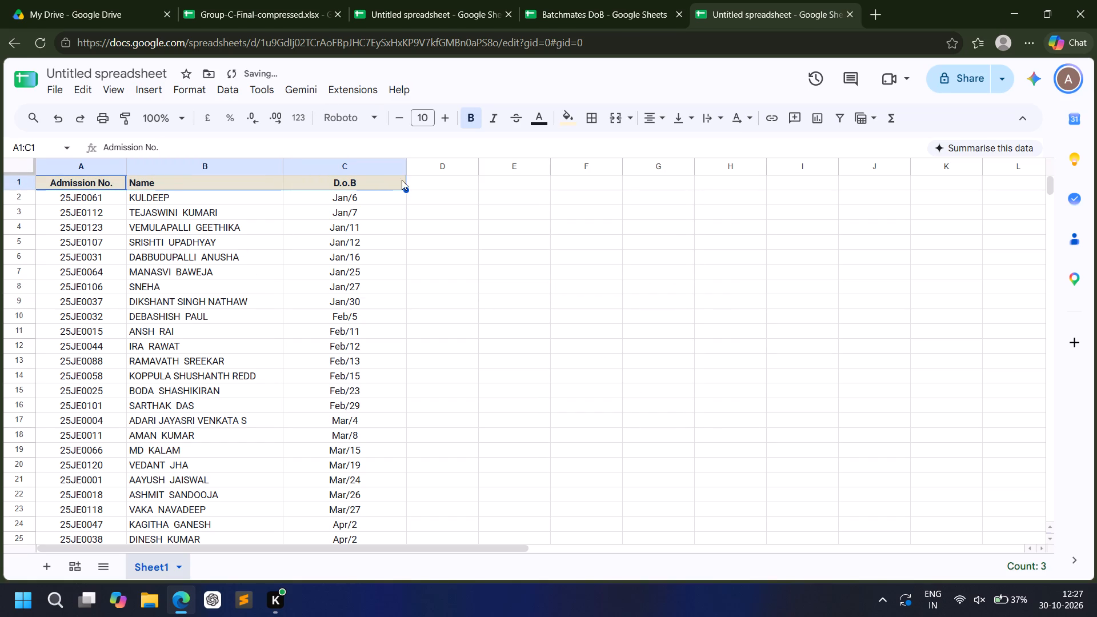
# Narrow the D.o.B column C by about a quarter of its width.
pyautogui.click(406, 180)
pyautogui.click(406, 172)
pyautogui.moveTo(470, 233); pyautogui.dragTo(403, 165)
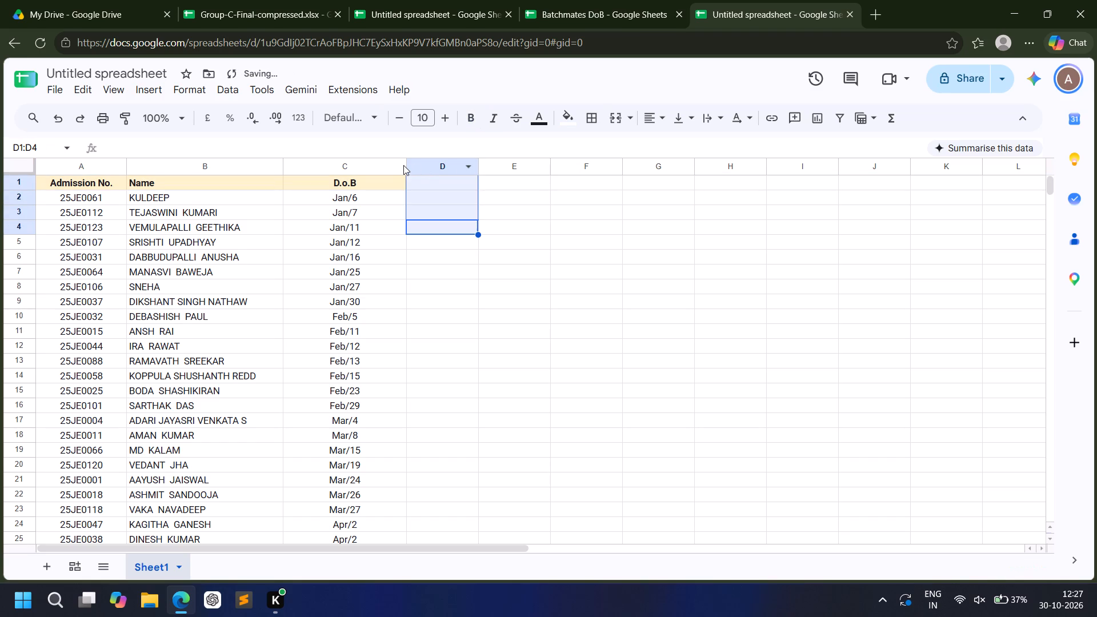
pyautogui.click(403, 165)
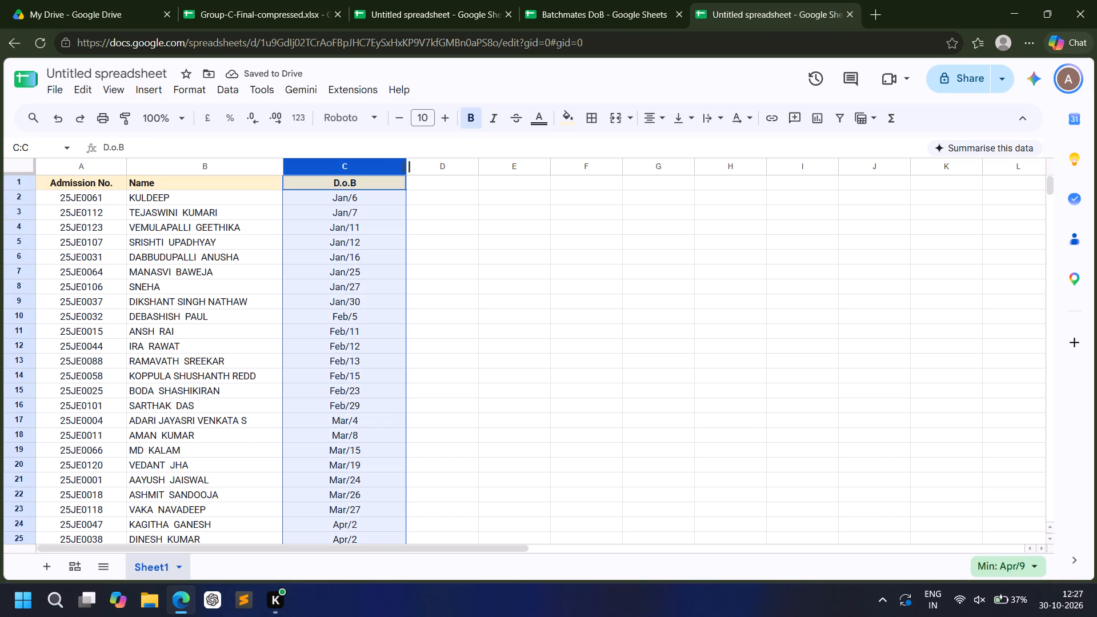
pyautogui.moveTo(410, 163); pyautogui.dragTo(382, 168)
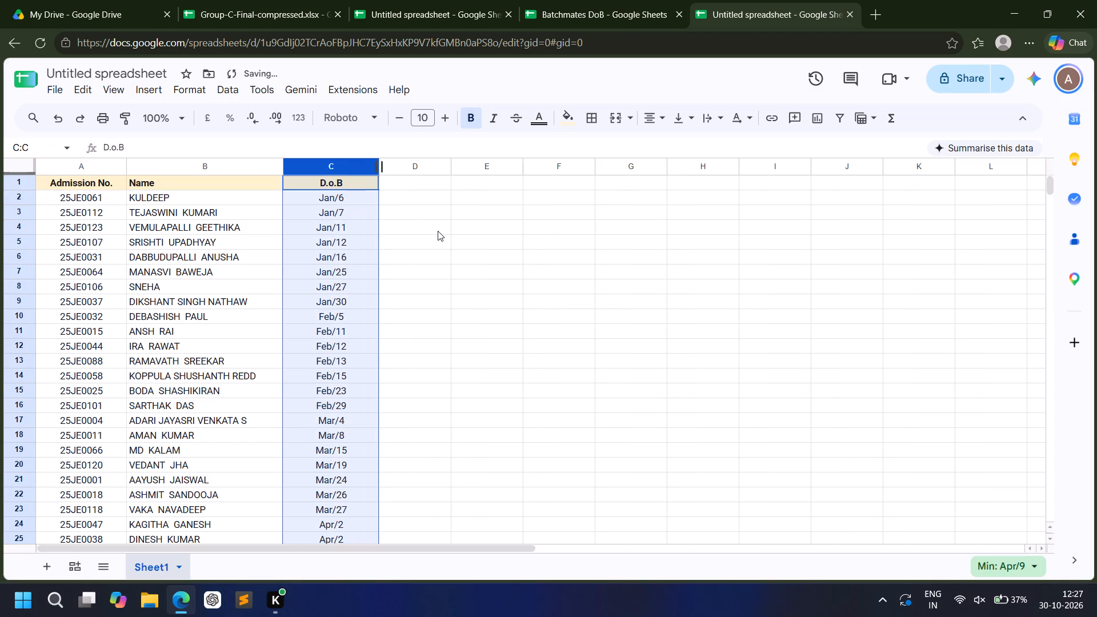
pyautogui.click(438, 231)
# Rename the untitled spreadsheet as dob batchmates.
pyautogui.scroll(6, 281, 258)
pyautogui.scroll(-8, 281, 258)
pyautogui.scroll(10, 281, 258)
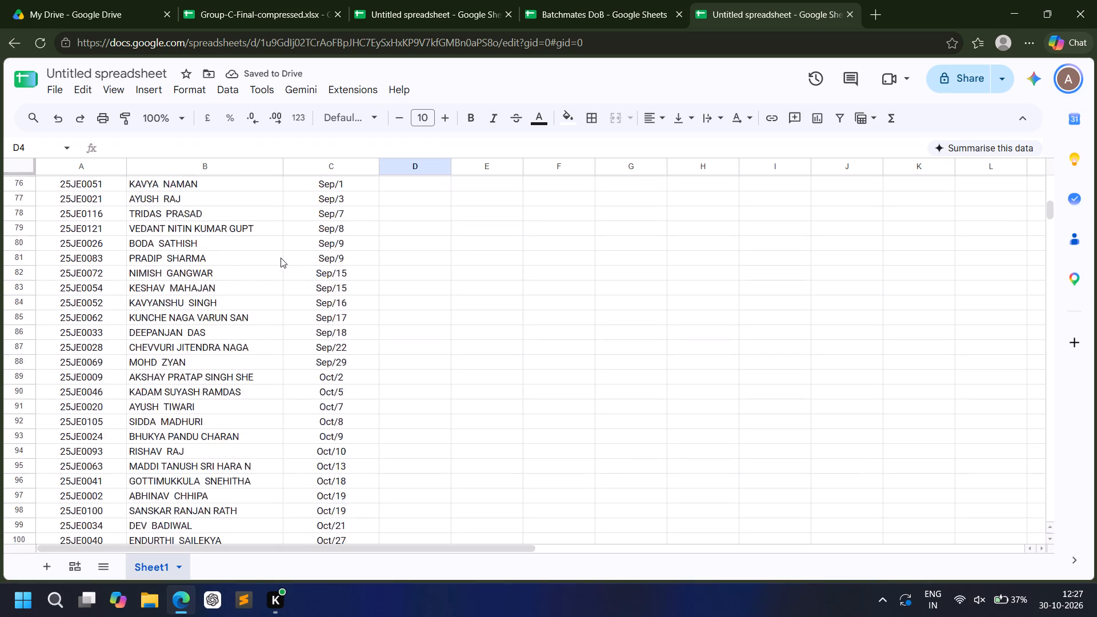
pyautogui.click(168, 74)
pyautogui.hotkey('ctrl', 'a')
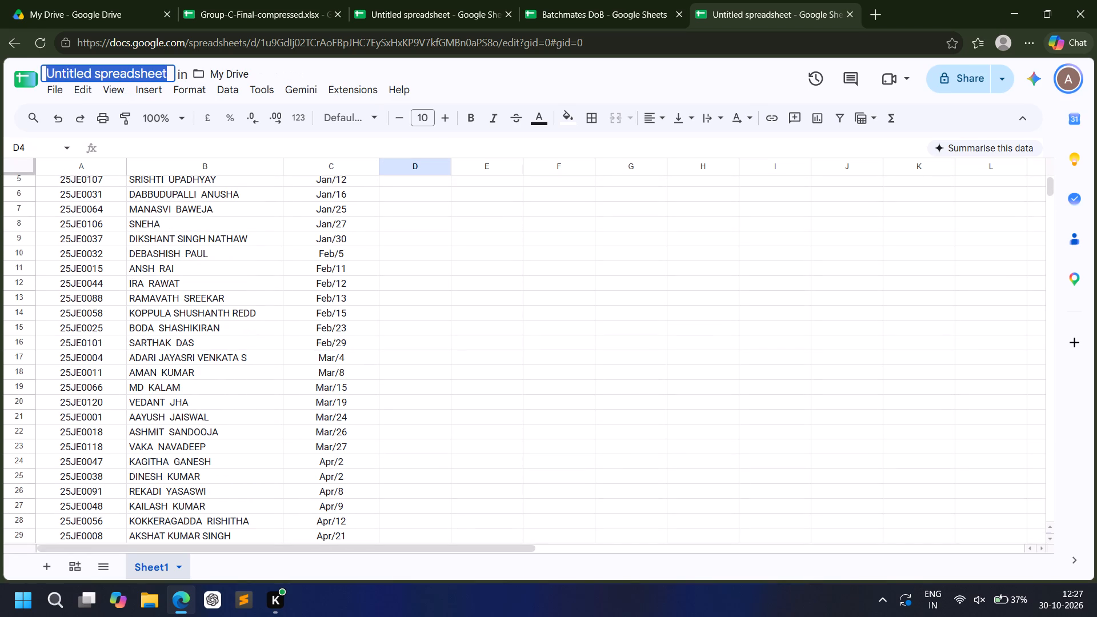
pyautogui.write('batchmates')
pyautogui.press('Left')
pyautogui.press('Left')
pyautogui.press('Left')
pyautogui.press('Left')
pyautogui.press('Left')
pyautogui.press('Left')
pyautogui.press('Left')
pyautogui.press('Left')
pyautogui.press('Left')
pyautogui.press('Left')
pyautogui.press('Left')
pyautogui.press('Left')
pyautogui.press('Left')
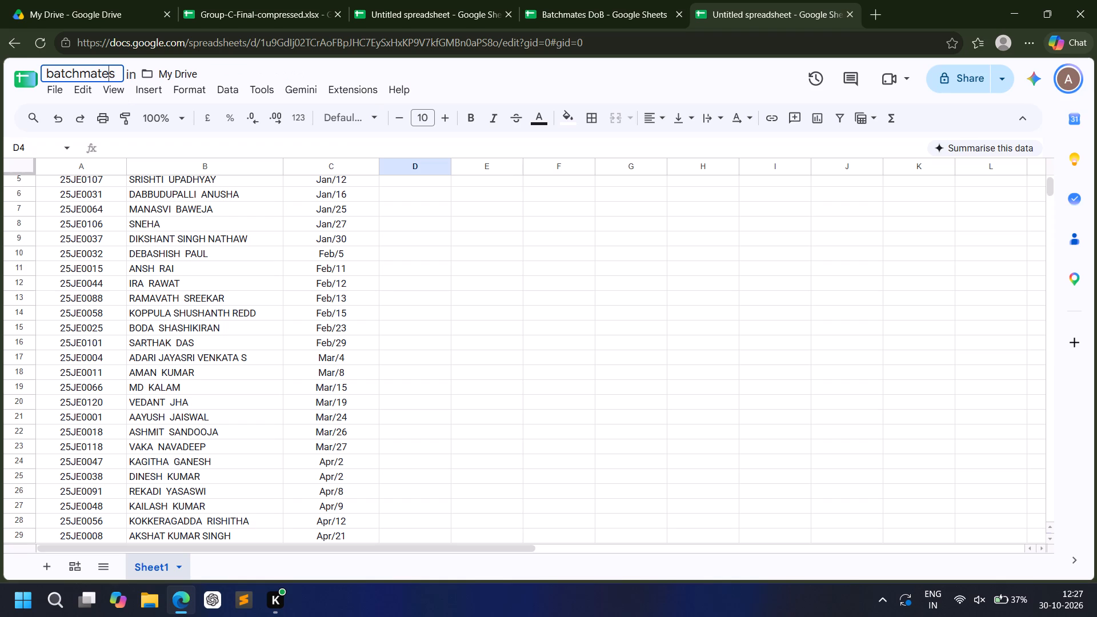
pyautogui.write('dob')
pyautogui.press('space')
pyautogui.press('Return')
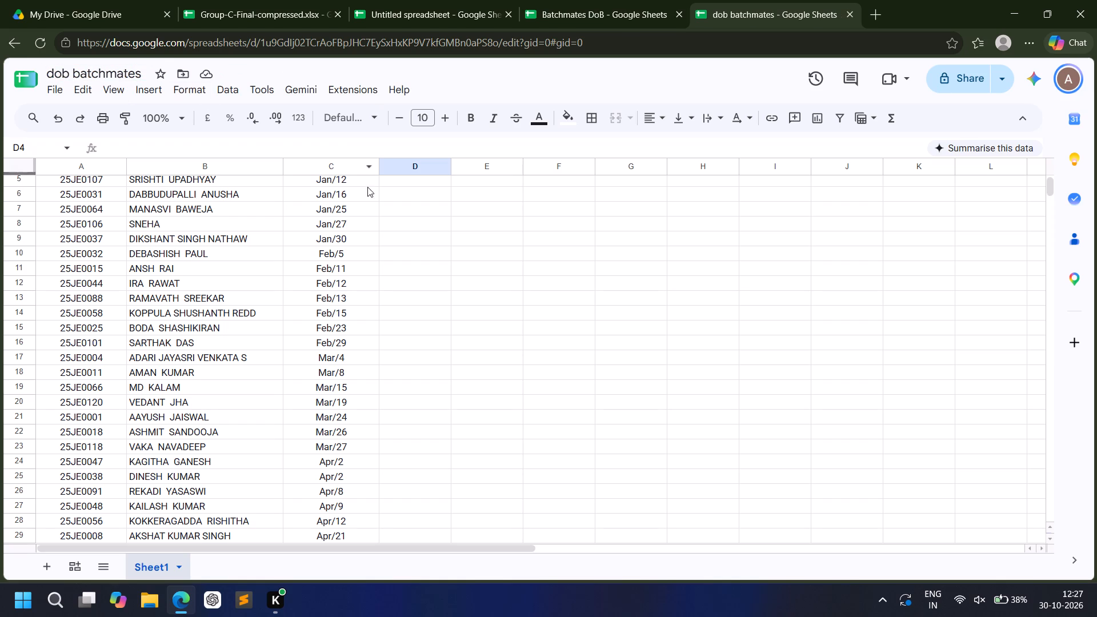
# Rename Sheet1 as DoB.
pyautogui.scroll(5, 480, 288)
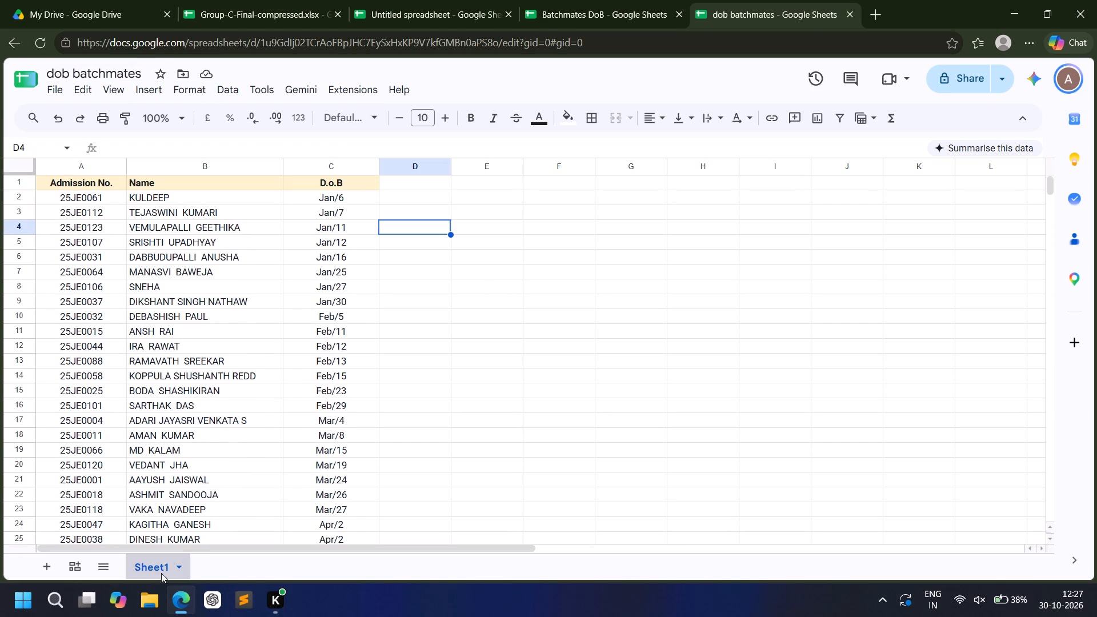
pyautogui.click(162, 572)
pyautogui.rightClick(162, 572)
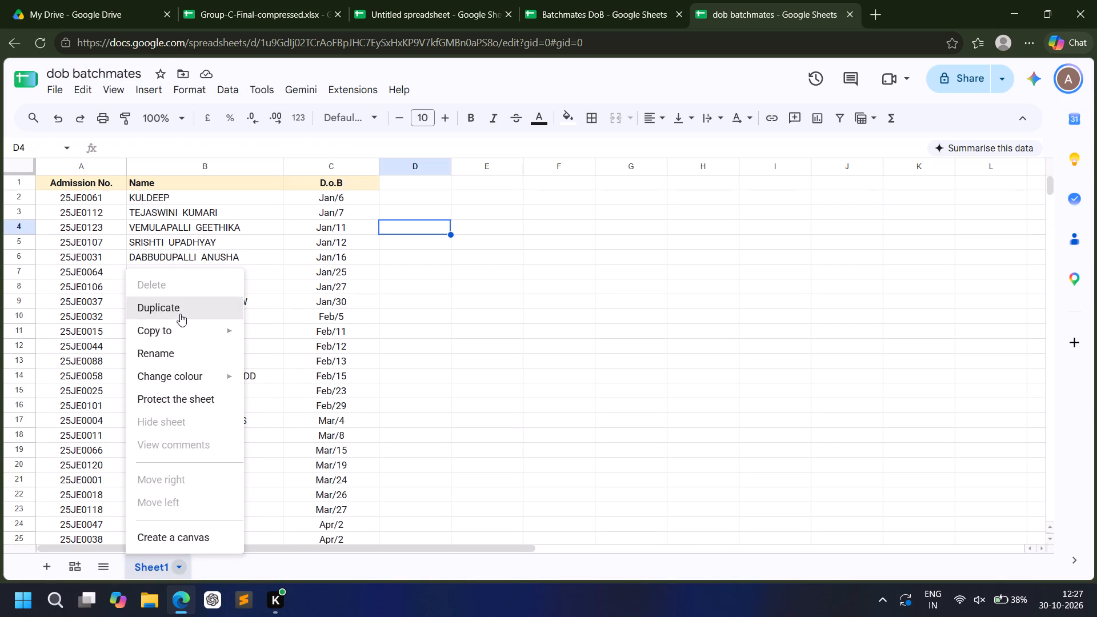
pyautogui.click(171, 363)
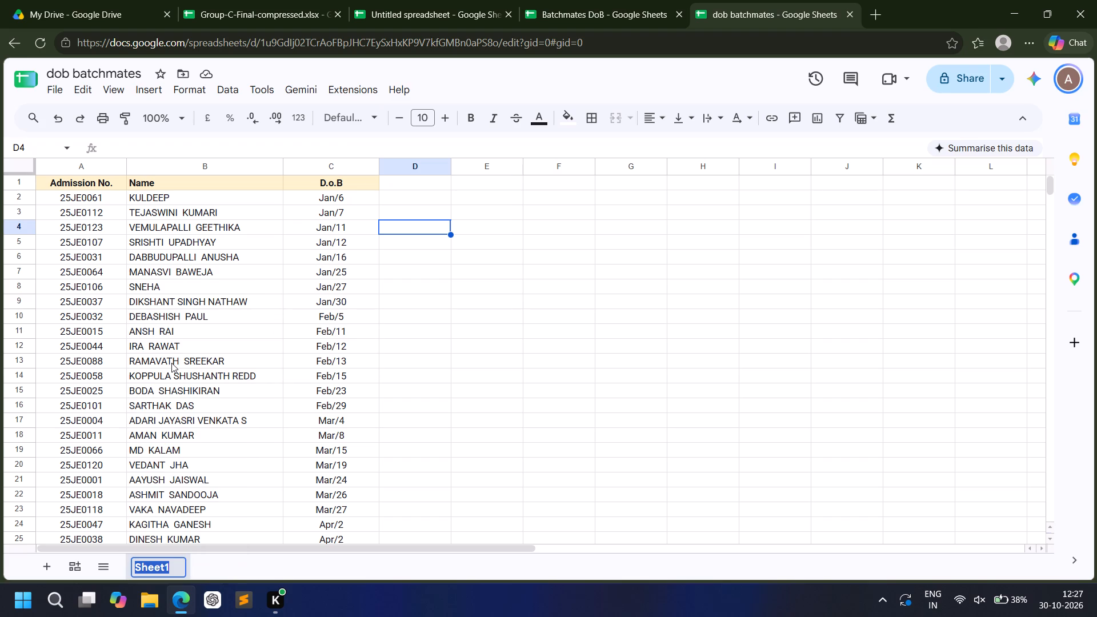
pyautogui.hotkey('shift', 'd')
pyautogui.write('oB')
pyautogui.press('Return')
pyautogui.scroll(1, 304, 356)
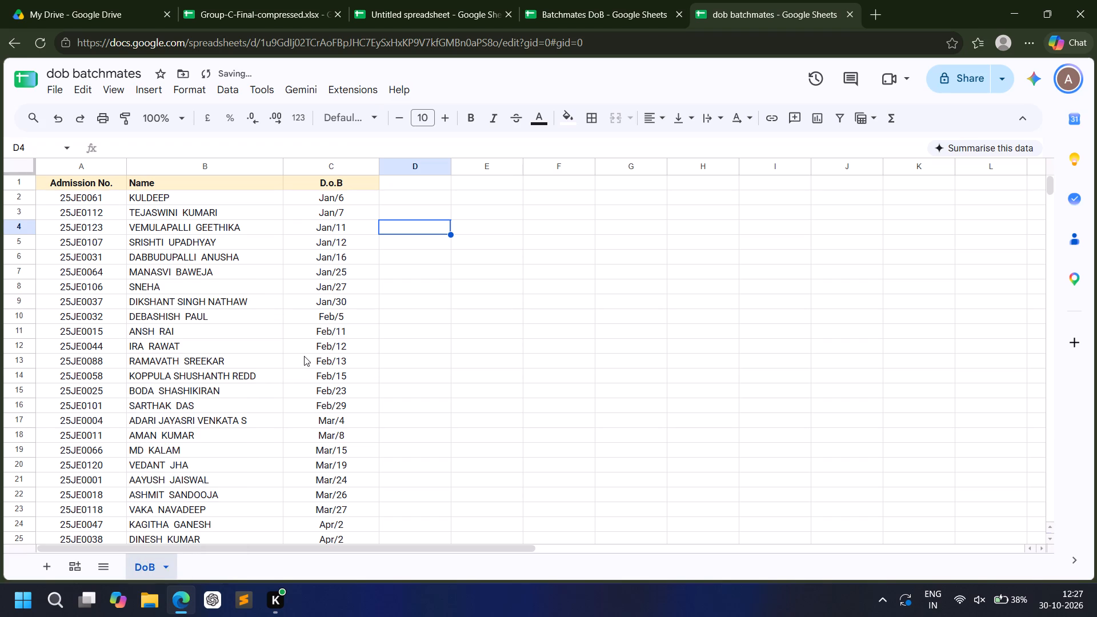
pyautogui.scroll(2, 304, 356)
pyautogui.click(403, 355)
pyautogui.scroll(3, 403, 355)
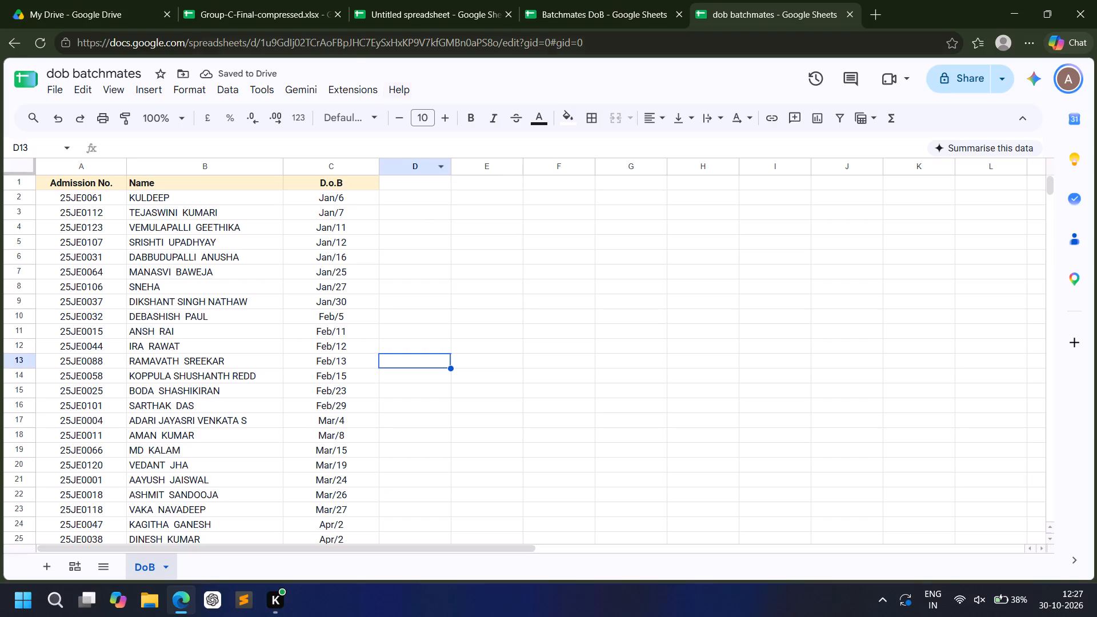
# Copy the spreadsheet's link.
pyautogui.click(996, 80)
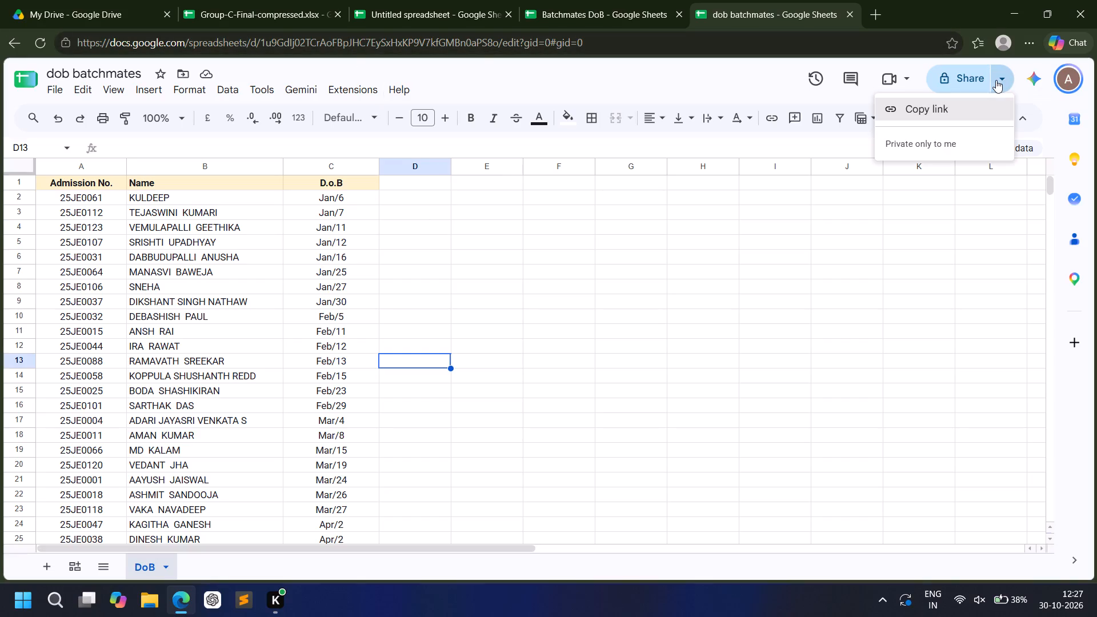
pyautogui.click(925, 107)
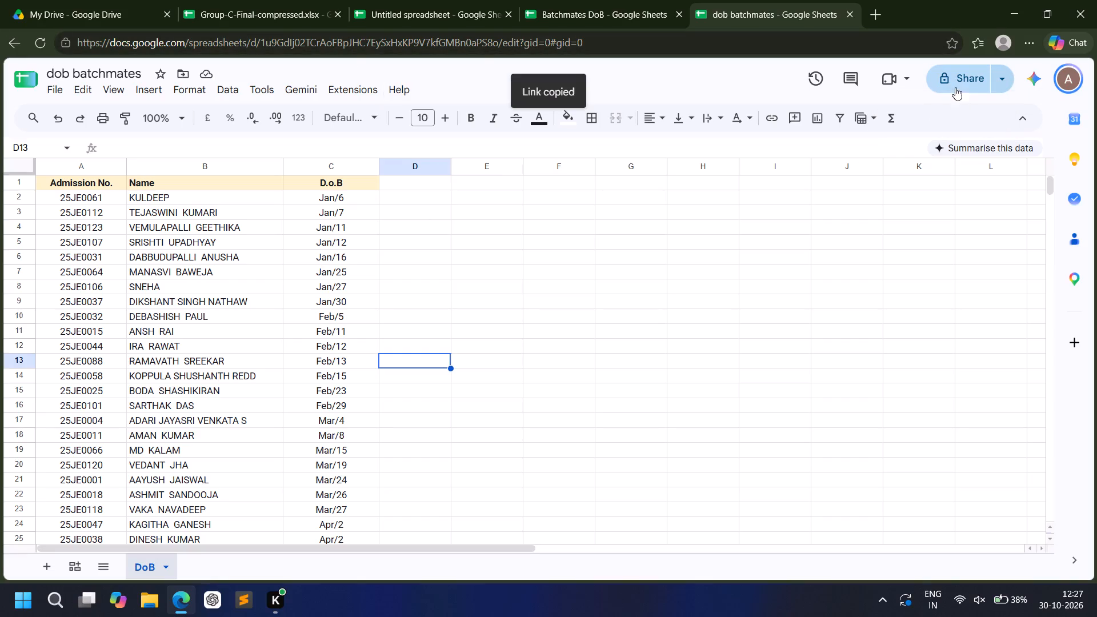
# Set the spreadsheet's general access to Anyone with the link, copy its link and finish sharing.
pyautogui.click(968, 77)
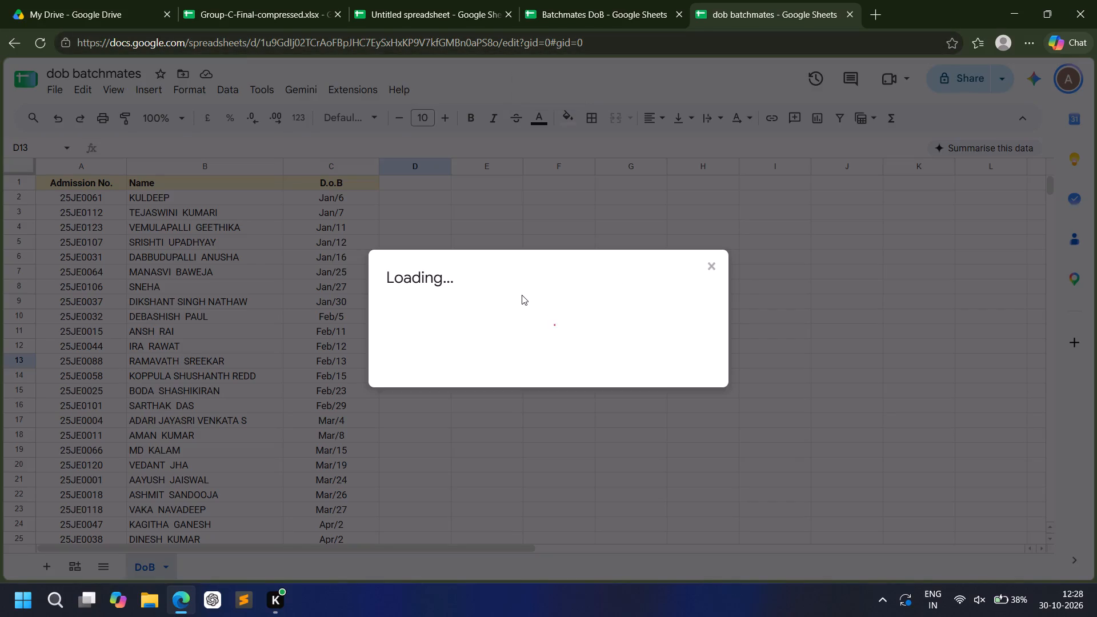
pyautogui.click(458, 373)
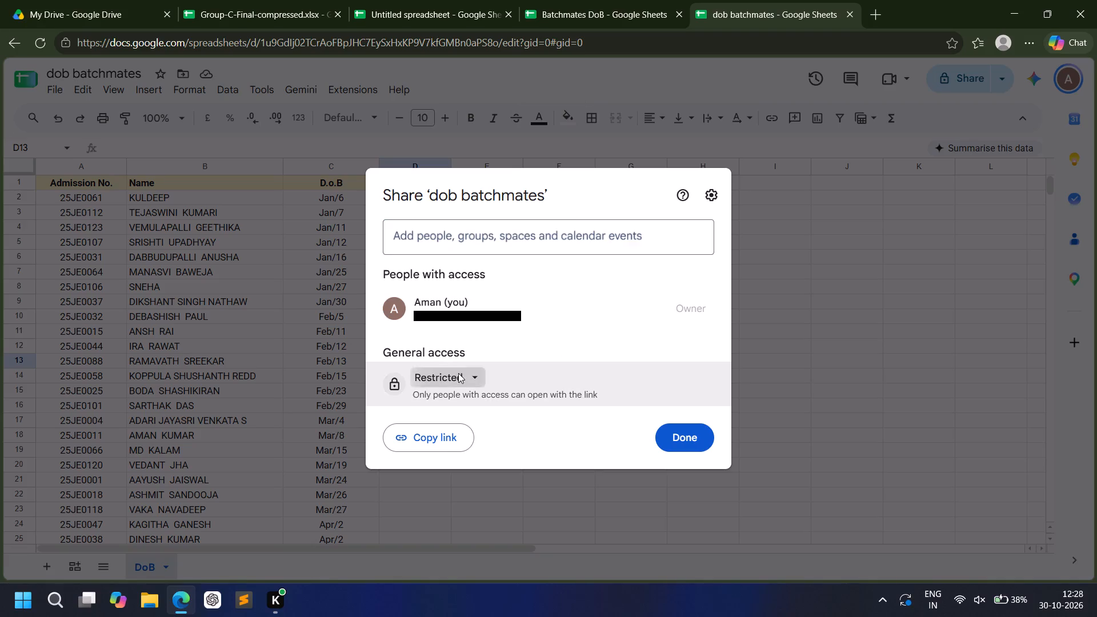
pyautogui.click(465, 443)
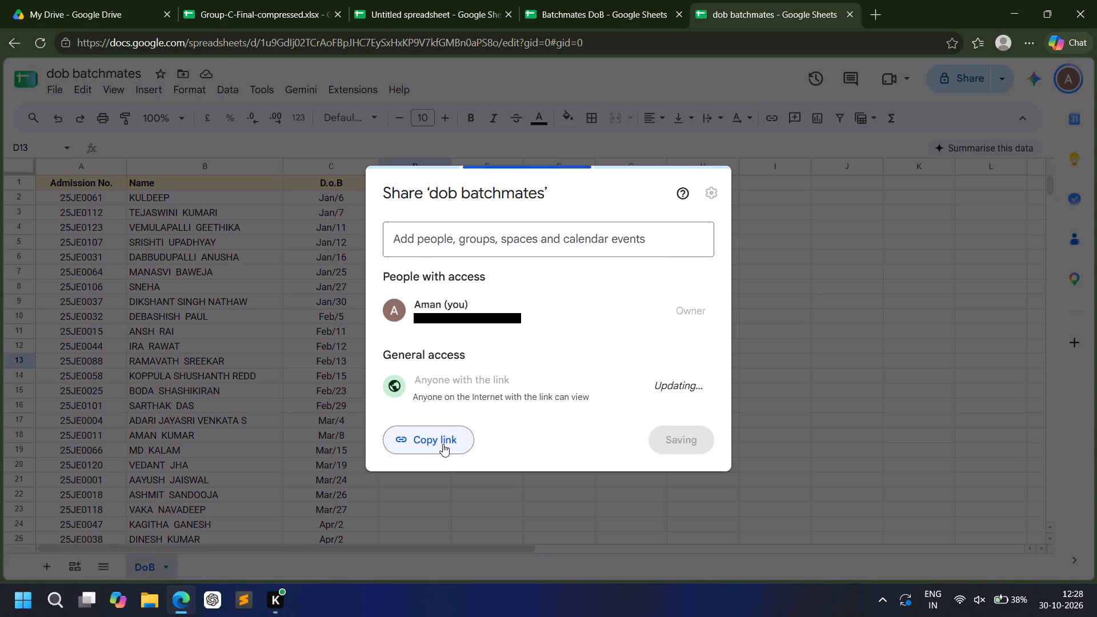
pyautogui.click(443, 444)
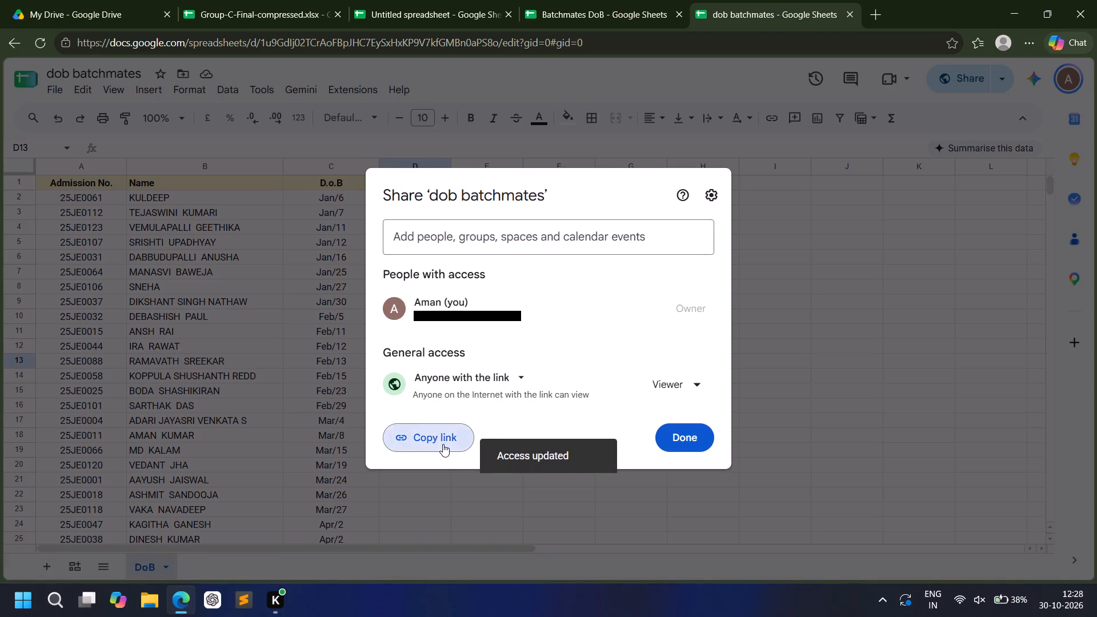
pyautogui.click(689, 446)
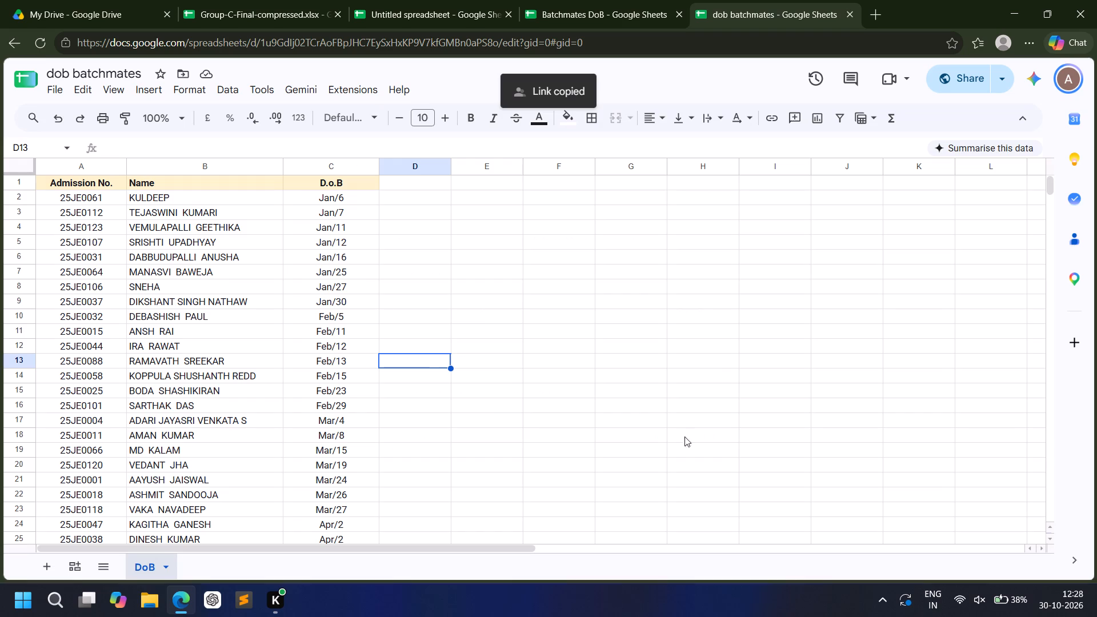
# Switch to the Batchmates DoB spreadsheet and close the Gemini assistant there.
pyautogui.click(644, 2)
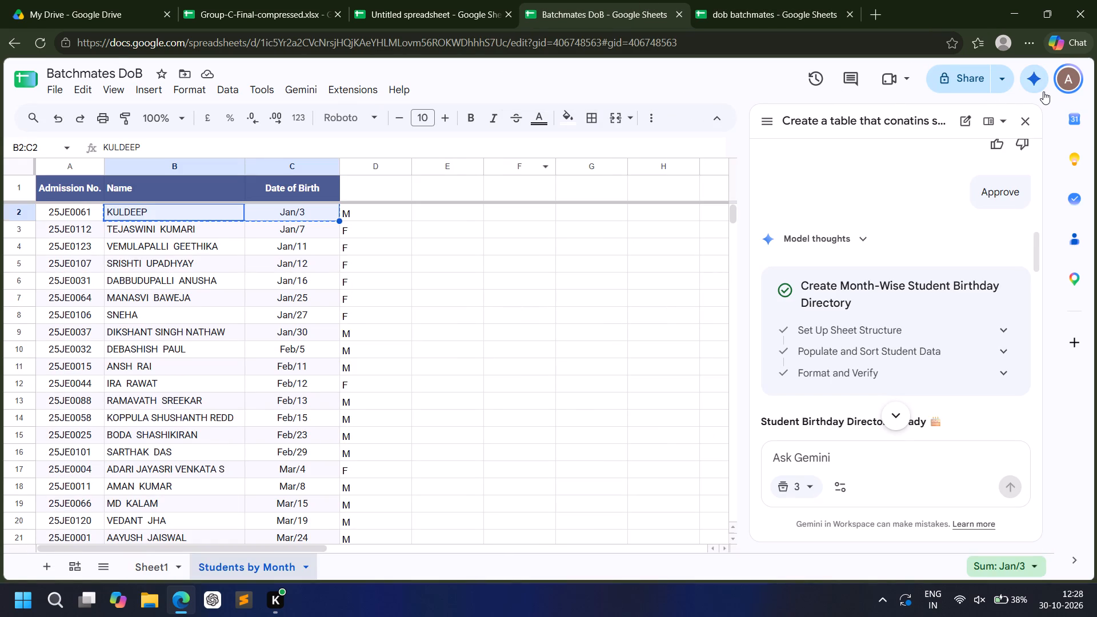
pyautogui.click(1032, 87)
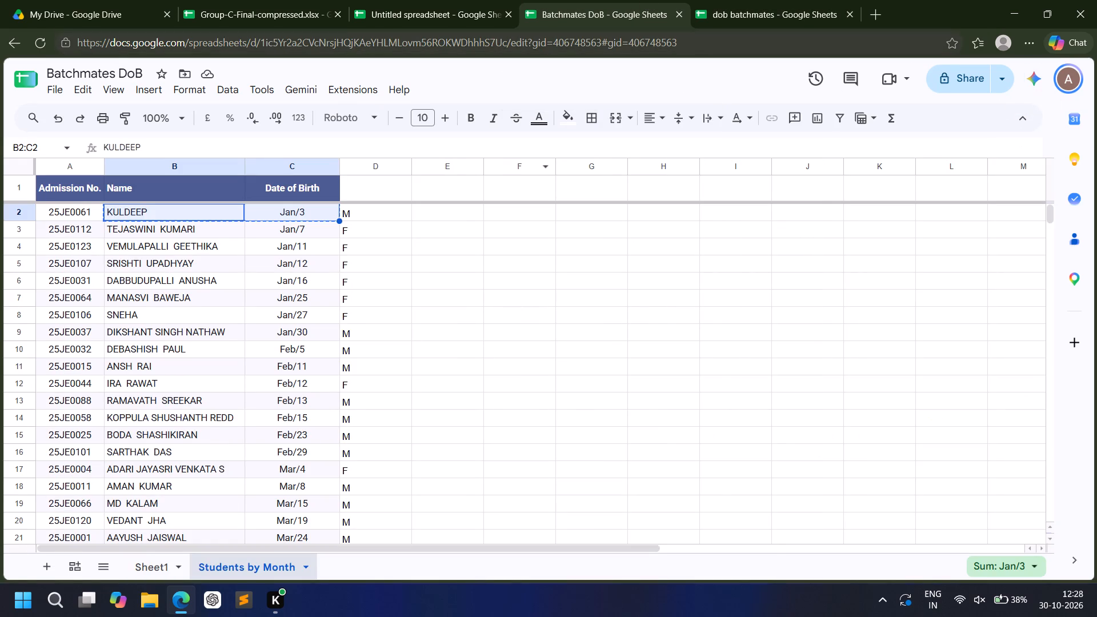
# From the Sheets home screen, move today's Untitled spreadsheet owned by me to the bin.
pyautogui.click(422, 0)
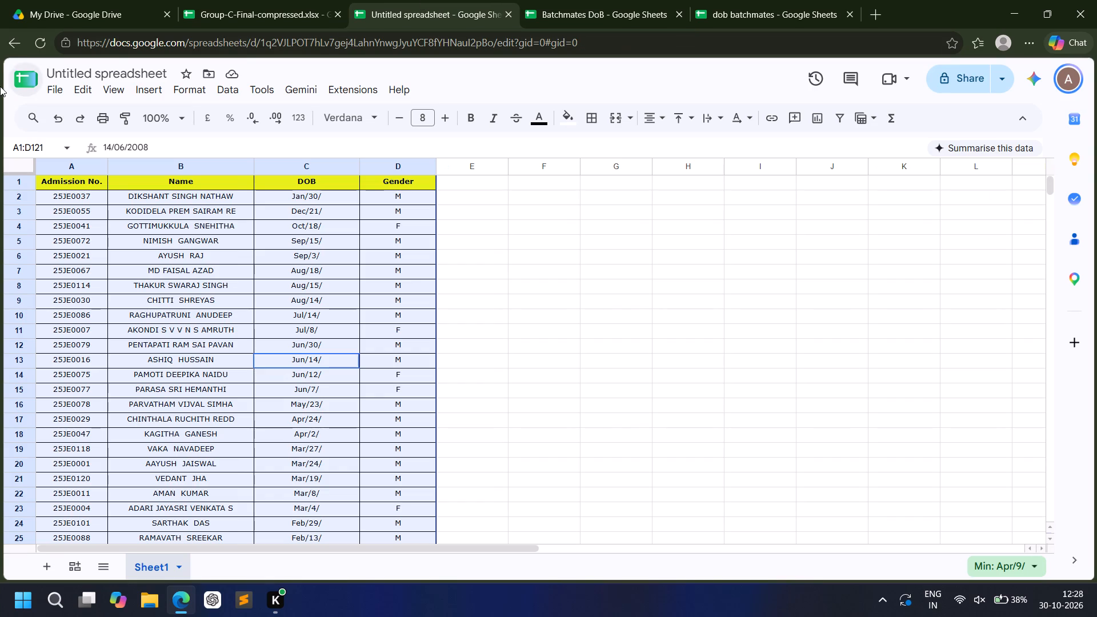
pyautogui.click(19, 46)
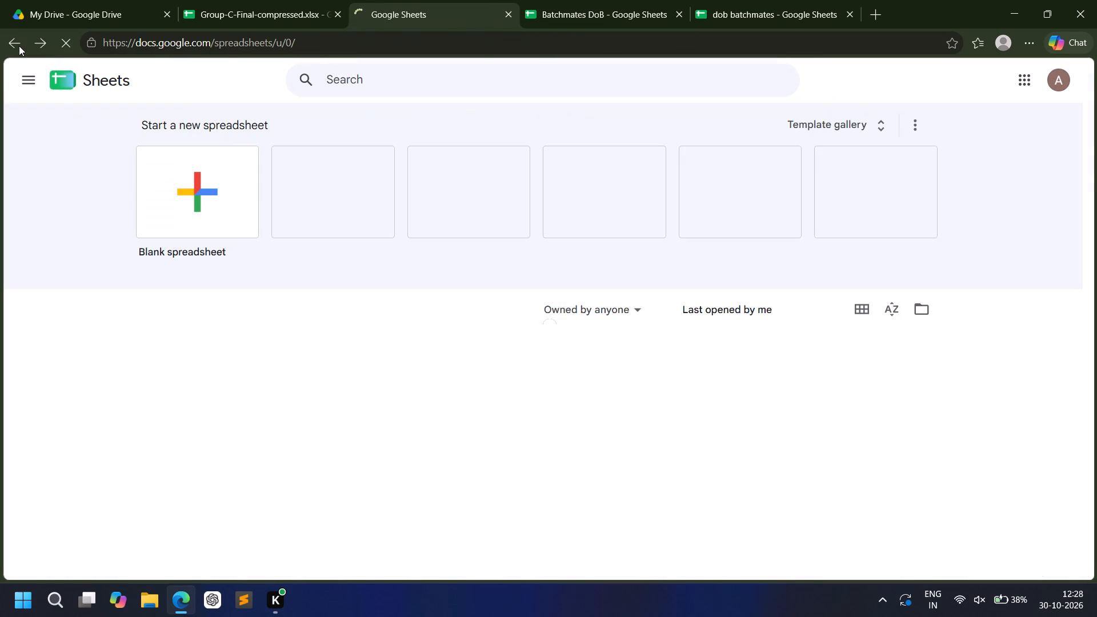
pyautogui.scroll(-2, 253, 393)
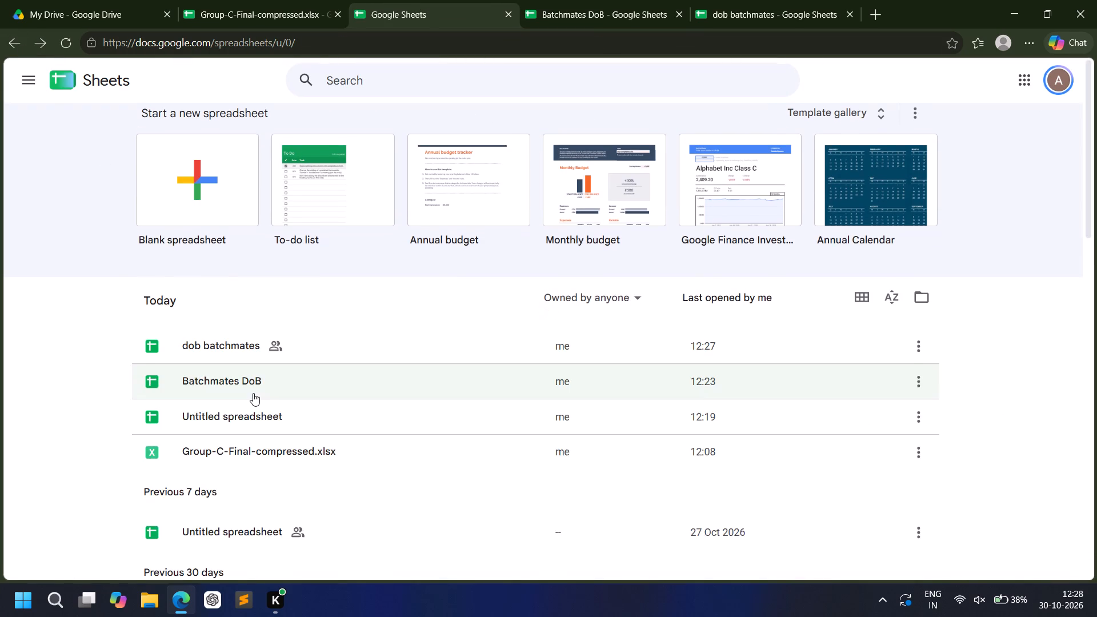
pyautogui.click(916, 369)
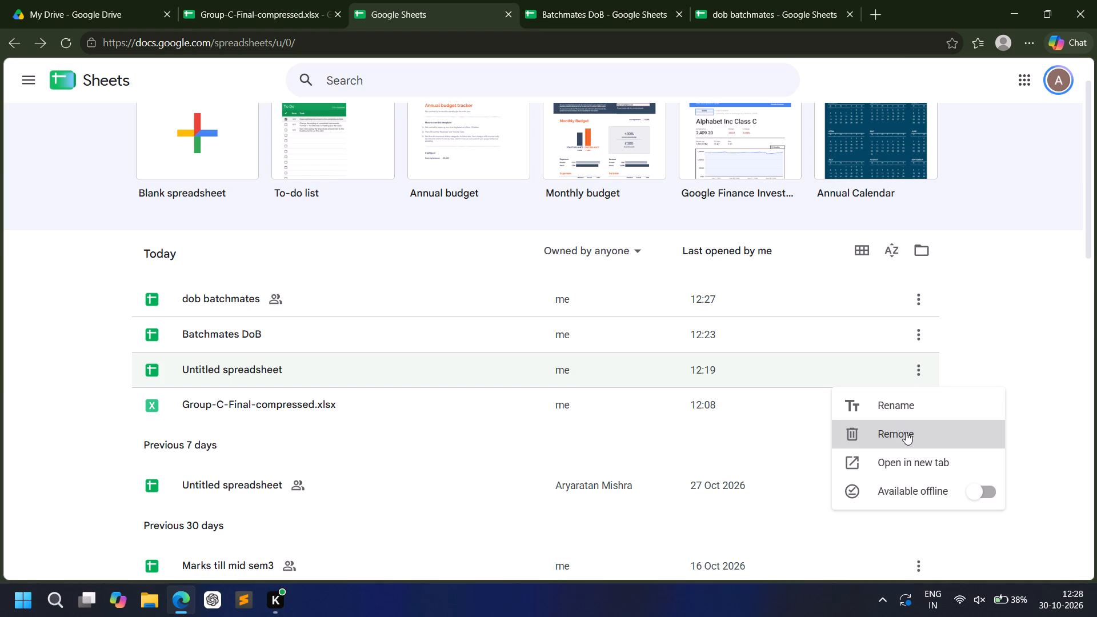
pyautogui.click(906, 432)
pyautogui.click(727, 375)
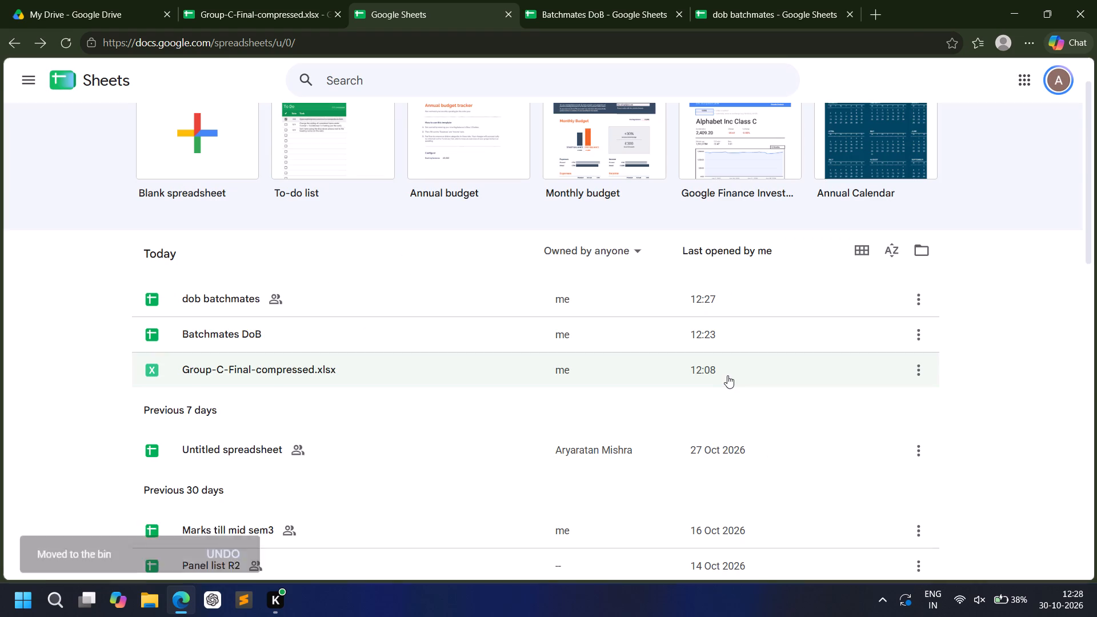
# Move the Batchmates DoB spreadsheet to the bin.
pyautogui.click(908, 331)
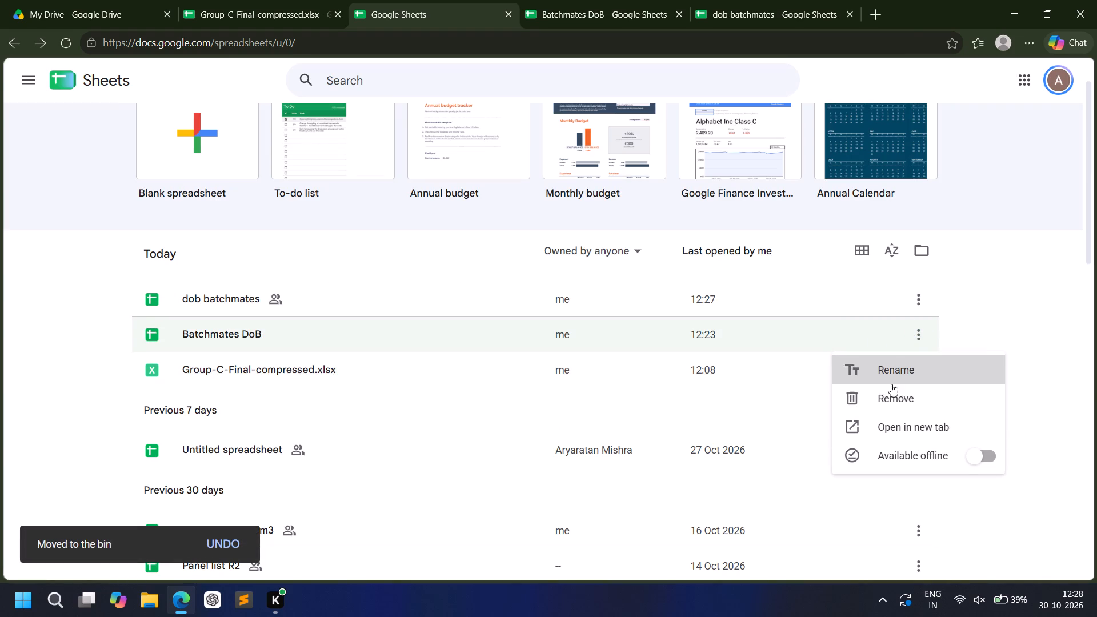
pyautogui.click(889, 398)
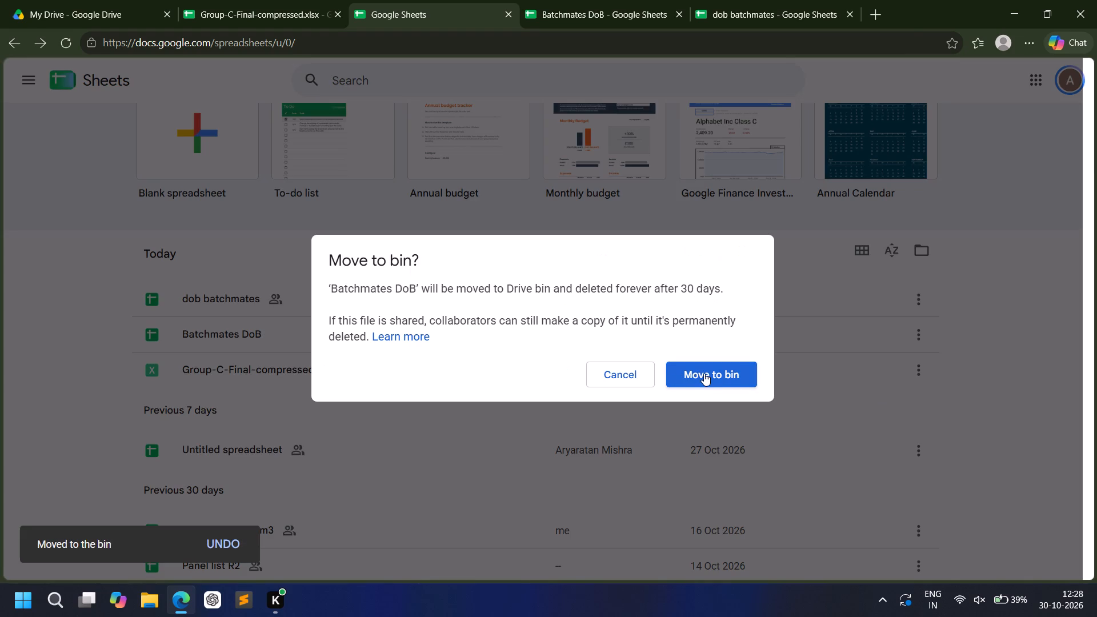
pyautogui.click(704, 373)
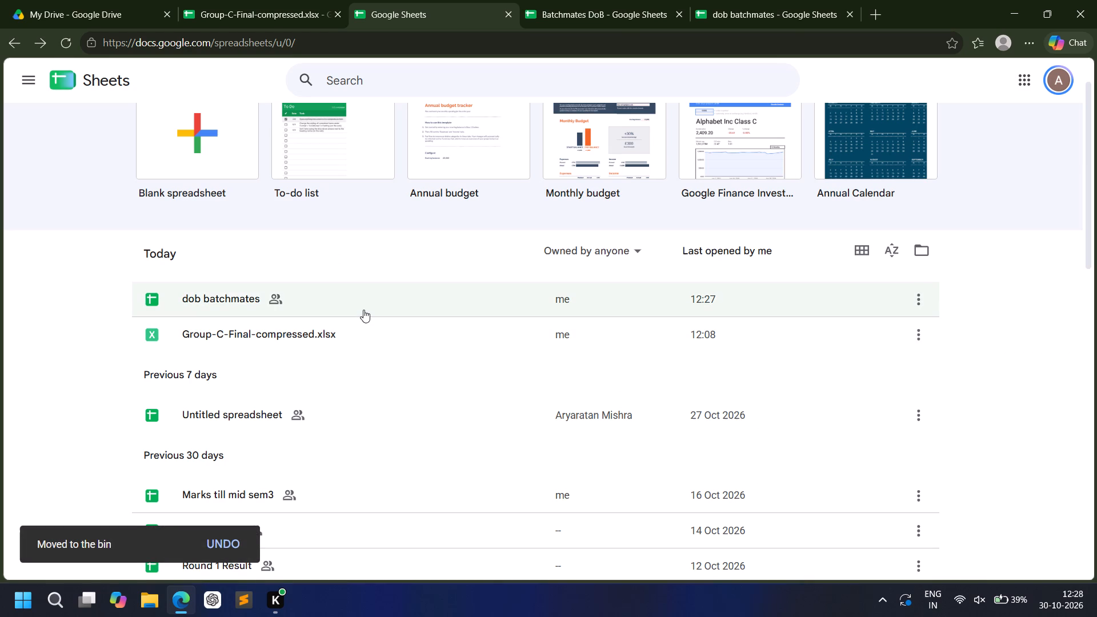
# Open dob batchmates from the Sheets home list, and close the binned Batchmates DoB tab and the duplicate dob batchmates tab.
pyautogui.doubleClick(363, 310)
pyautogui.click(620, 6)
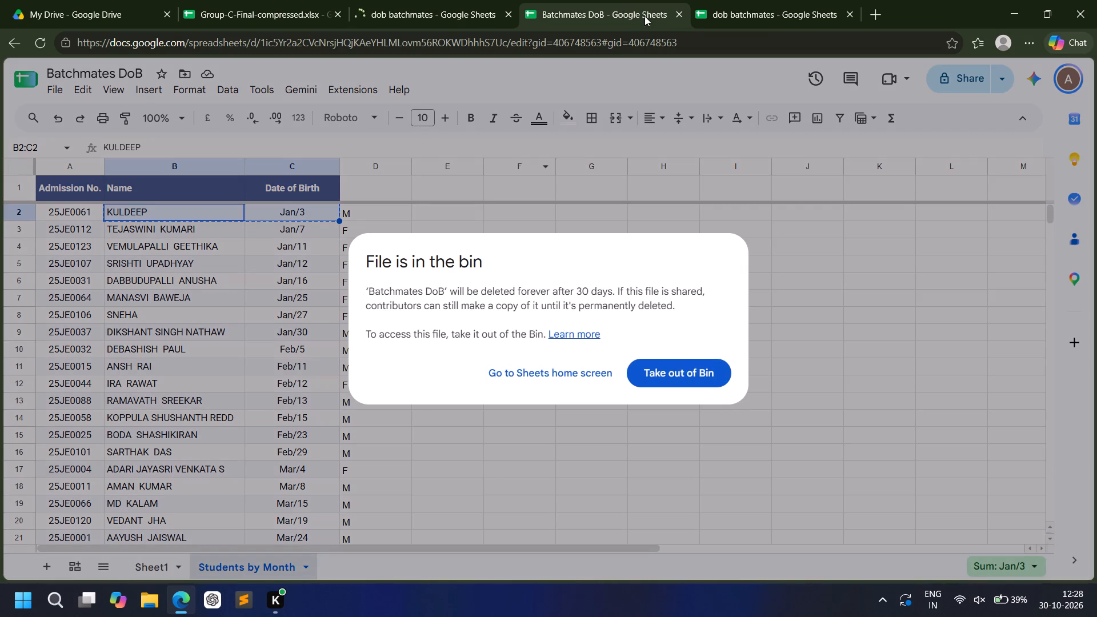
pyautogui.click(676, 16)
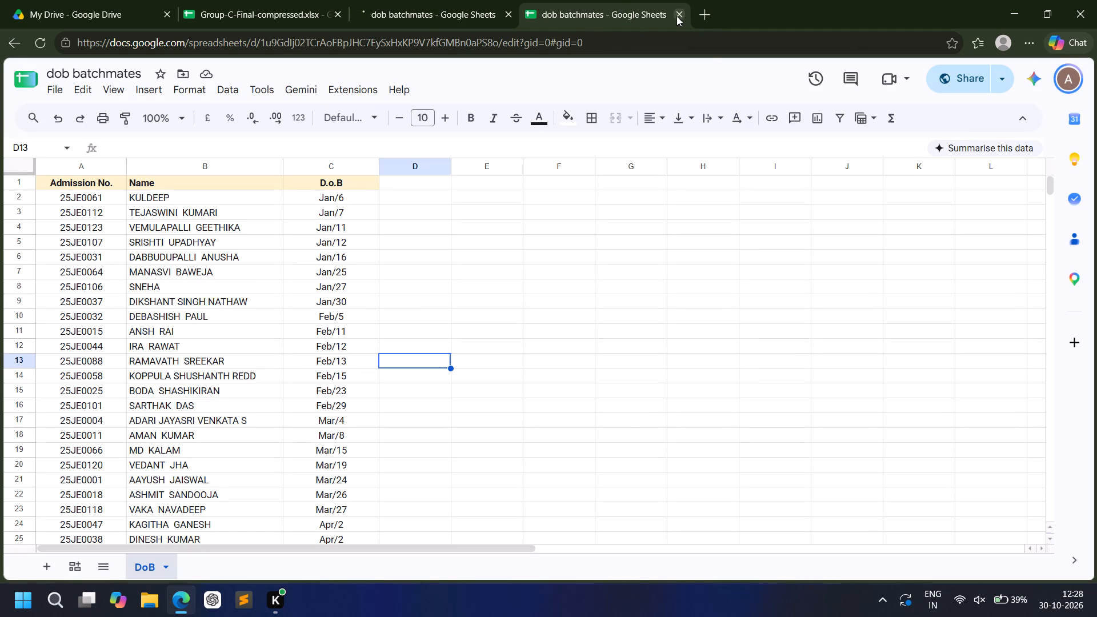
pyautogui.click(676, 16)
# Look through the DoB sheet of dob batchmates down to its last row, checking the birthday entries and their month order.
pyautogui.scroll(1, 593, 309)
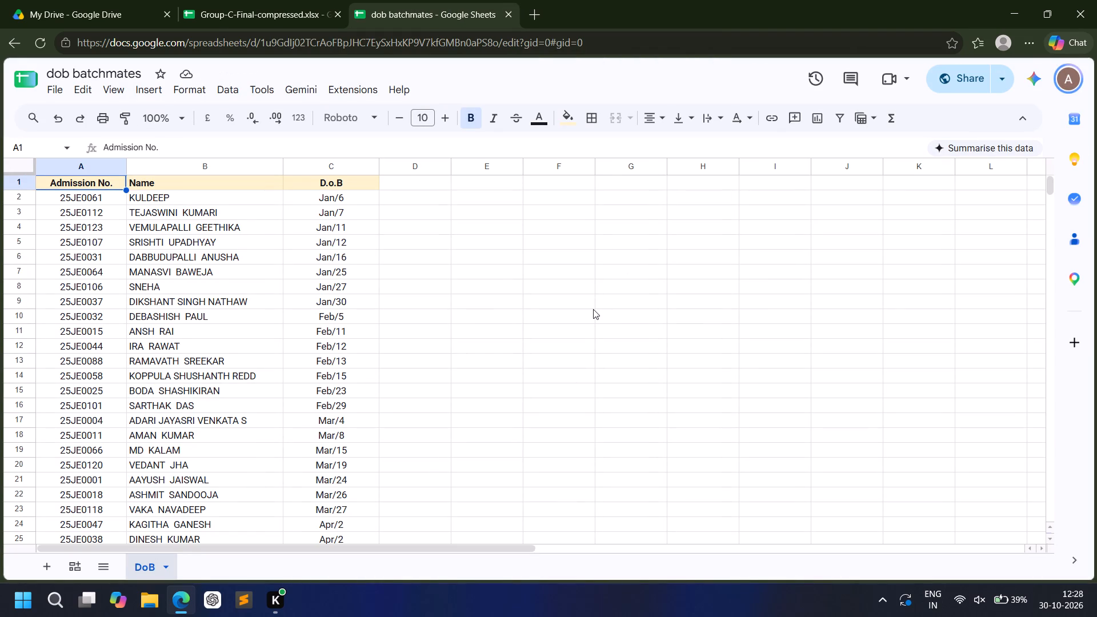
pyautogui.scroll(1, 593, 309)
pyautogui.click(593, 309)
pyautogui.scroll(4, 593, 309)
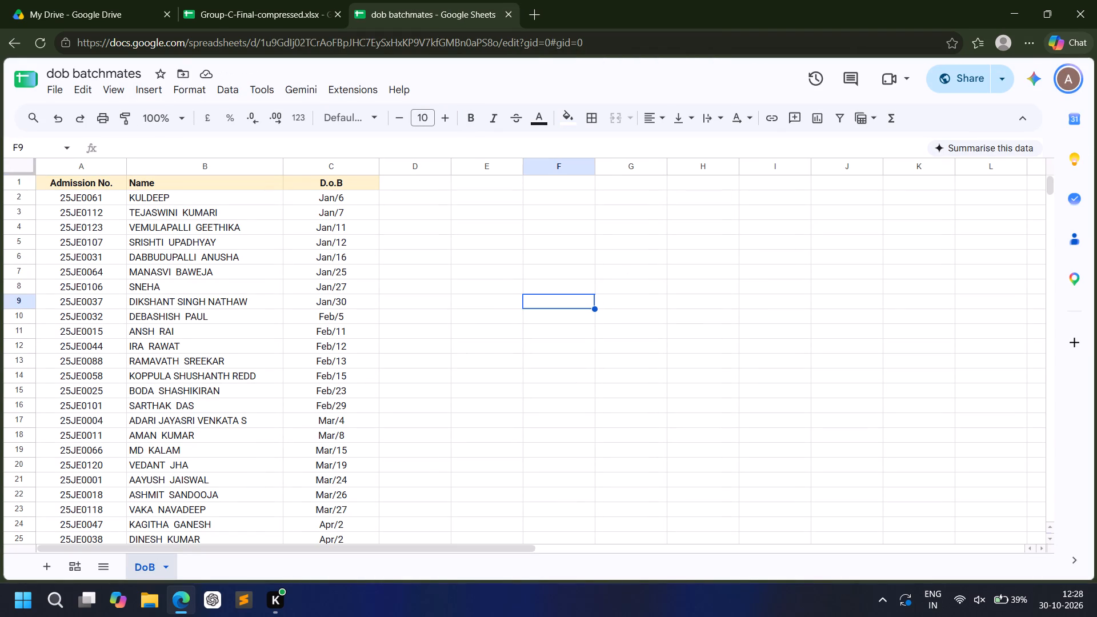
pyautogui.scroll(-13, 593, 309)
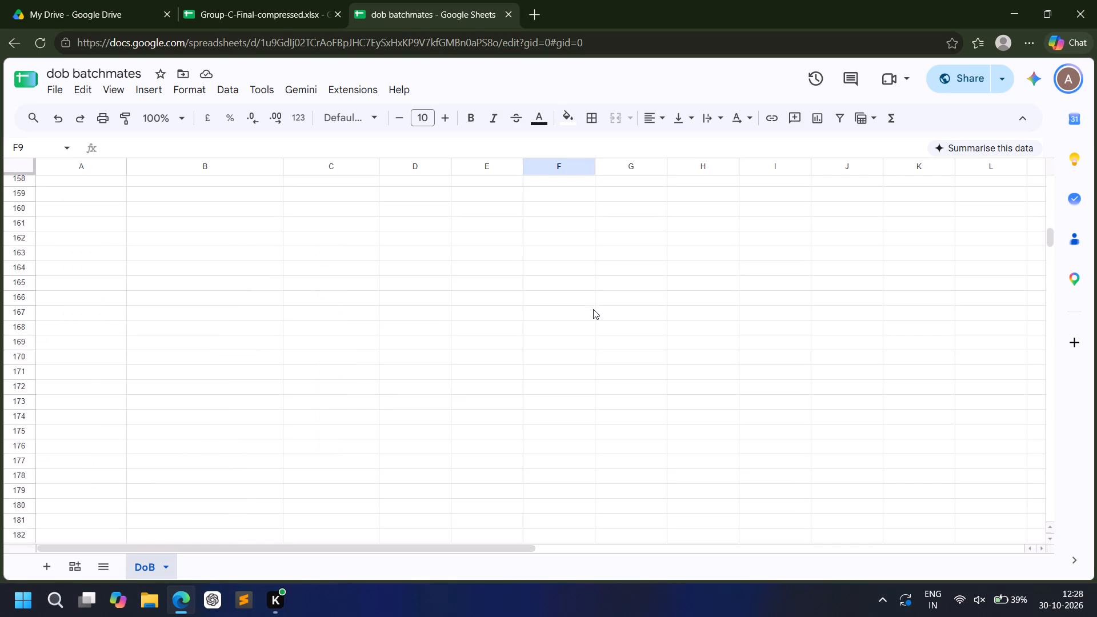
pyautogui.scroll(10, 593, 309)
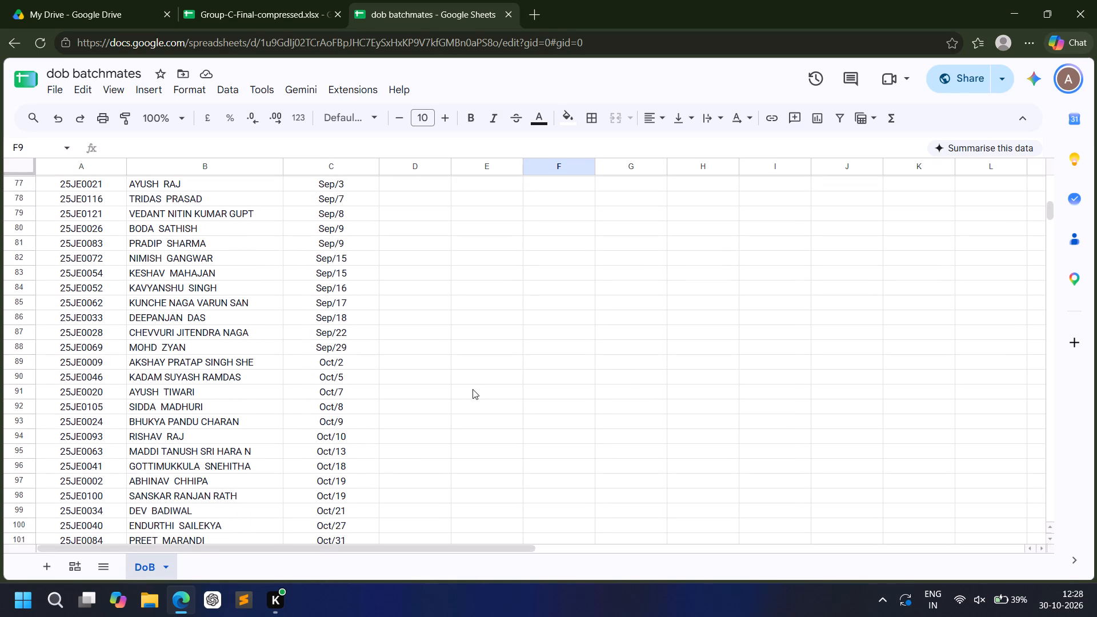
pyautogui.scroll(-1, 473, 389)
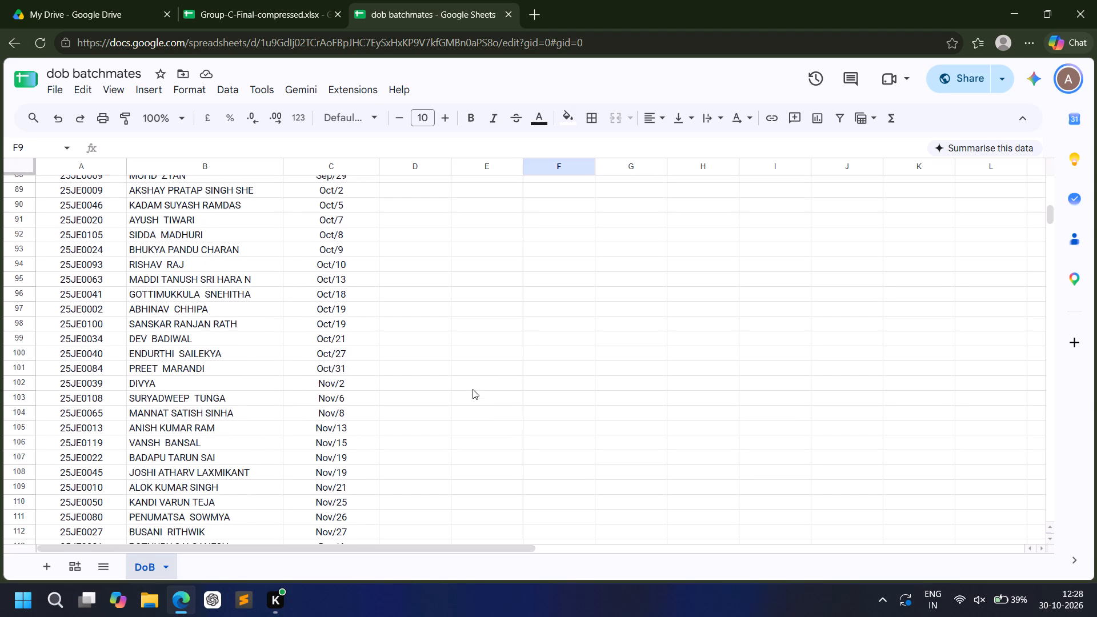
pyautogui.scroll(-8, 473, 389)
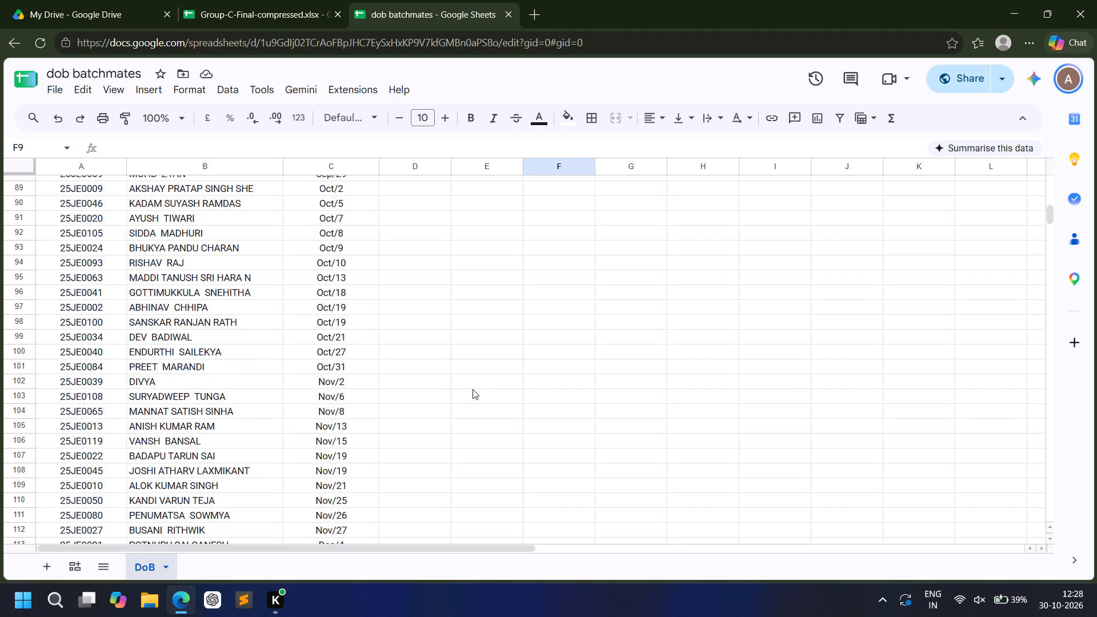
pyautogui.scroll(-2, 473, 389)
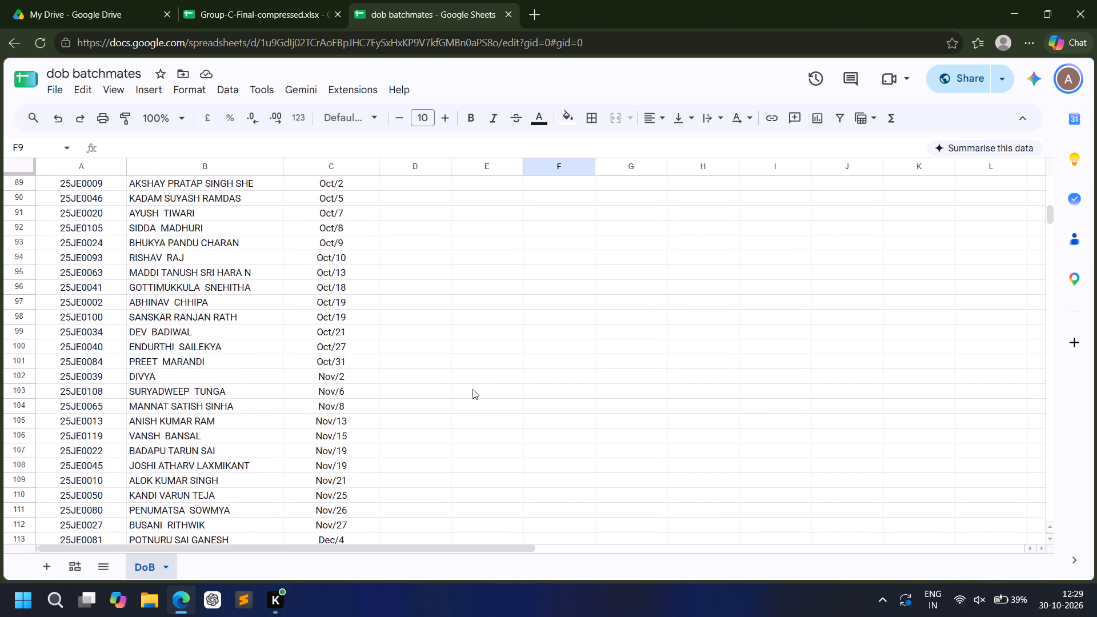
pyautogui.scroll(-1, 473, 389)
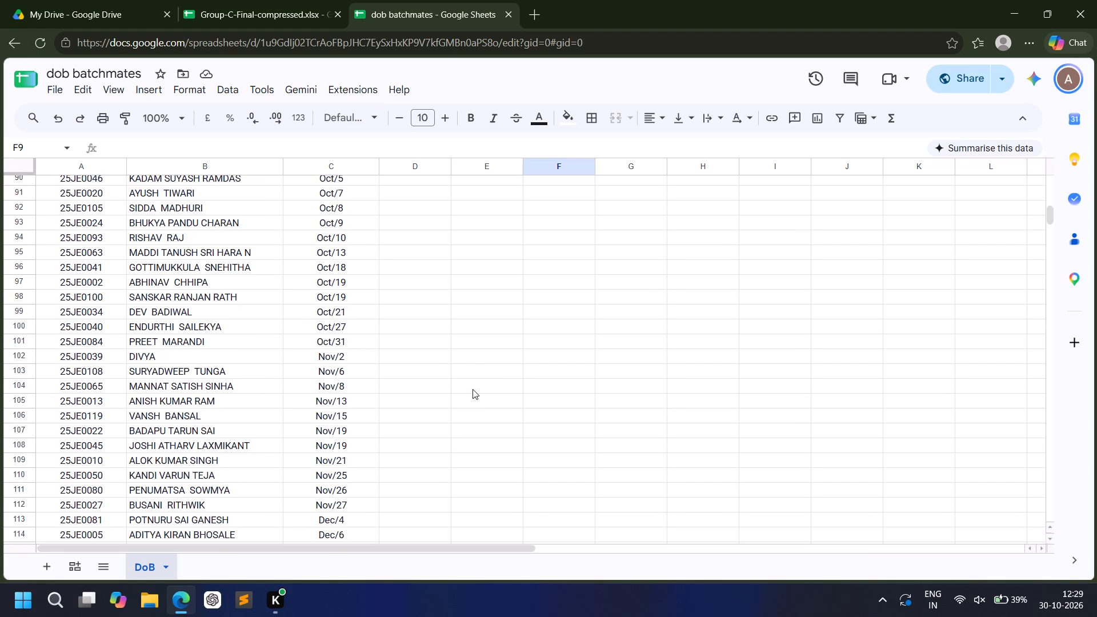
pyautogui.scroll(-1, 473, 389)
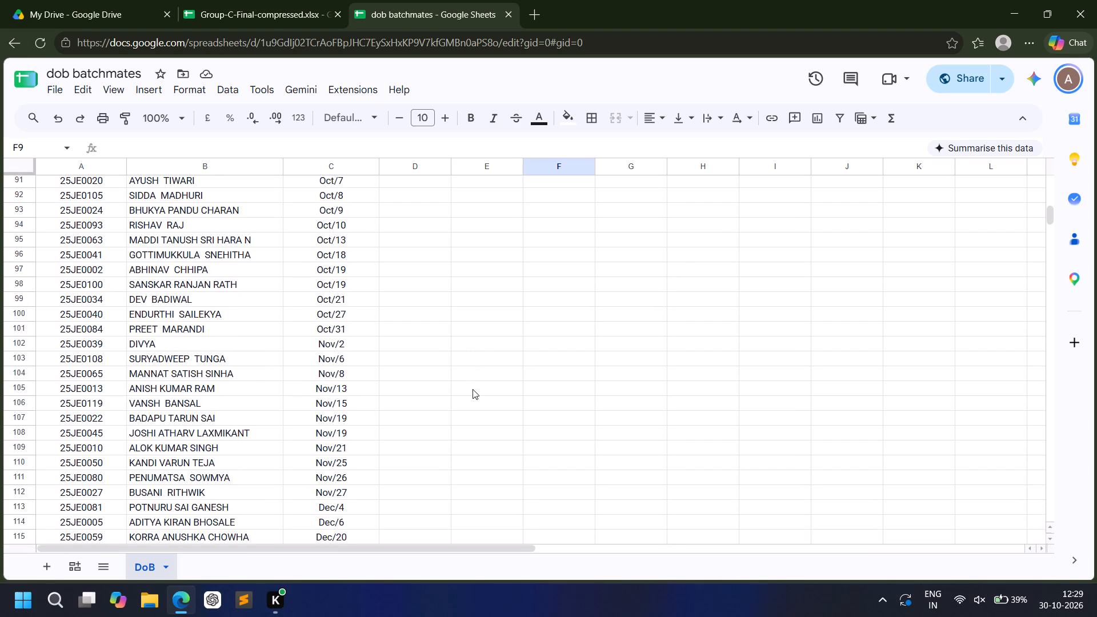
pyautogui.scroll(-2, 473, 389)
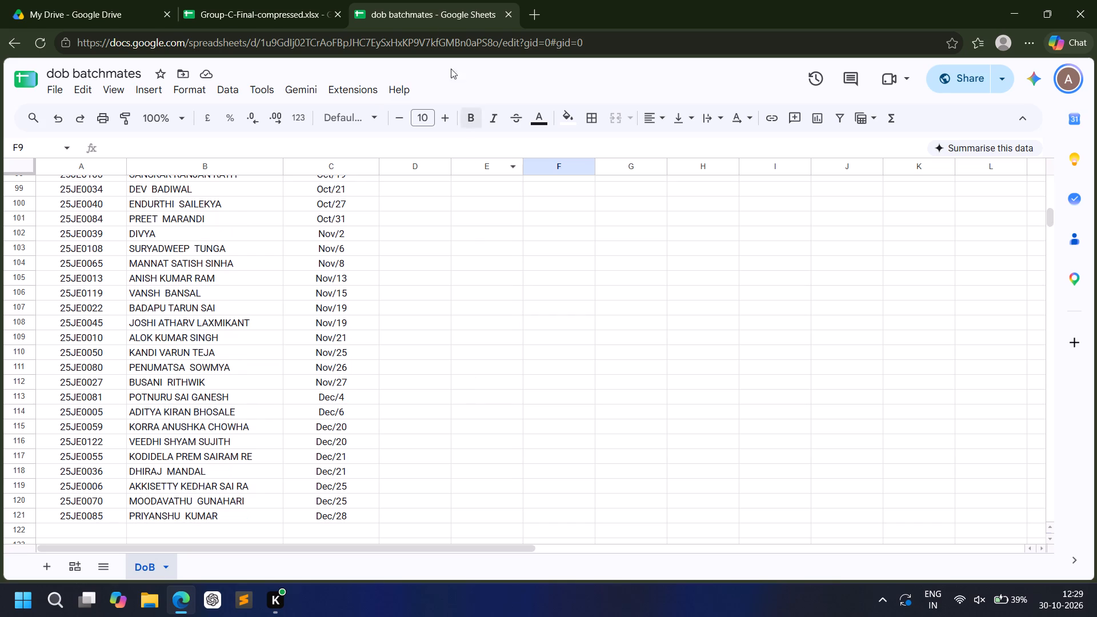
# Close the Group-C-Final-compressed spreadsheet, look over the My Drive file list and return to the dob batchmates spreadsheet.
pyautogui.click(320, 0)
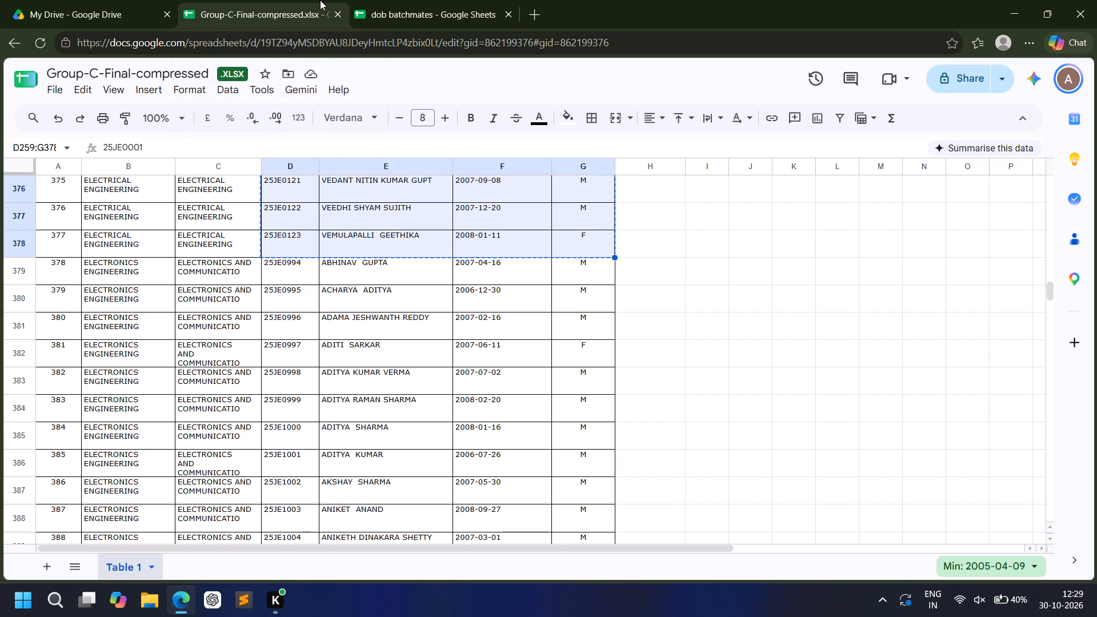
pyautogui.click(510, 394)
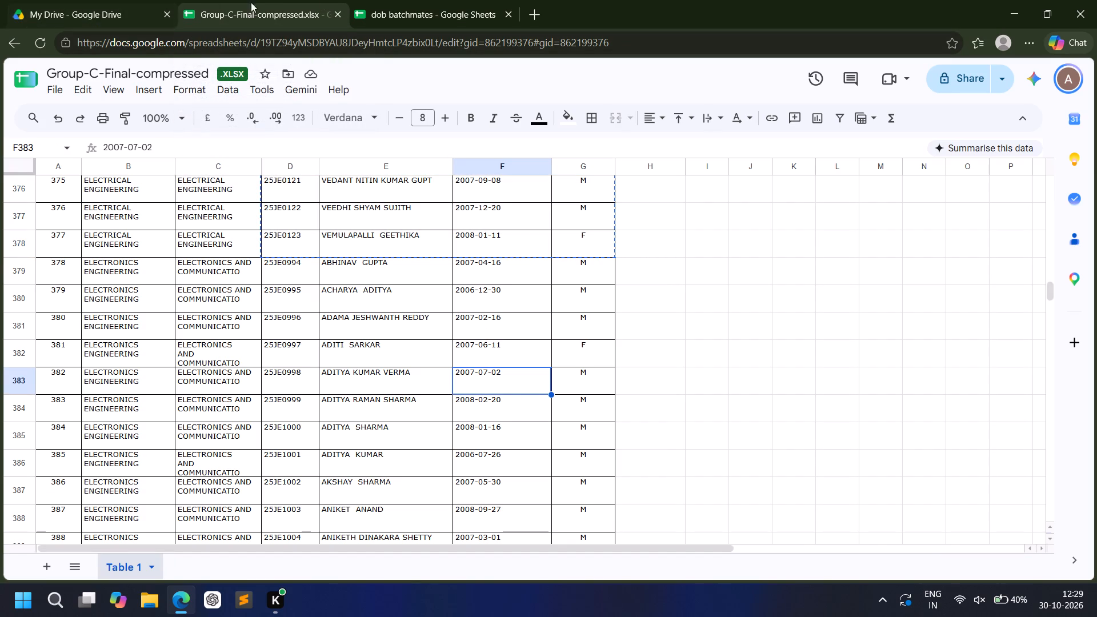
pyautogui.click(17, 48)
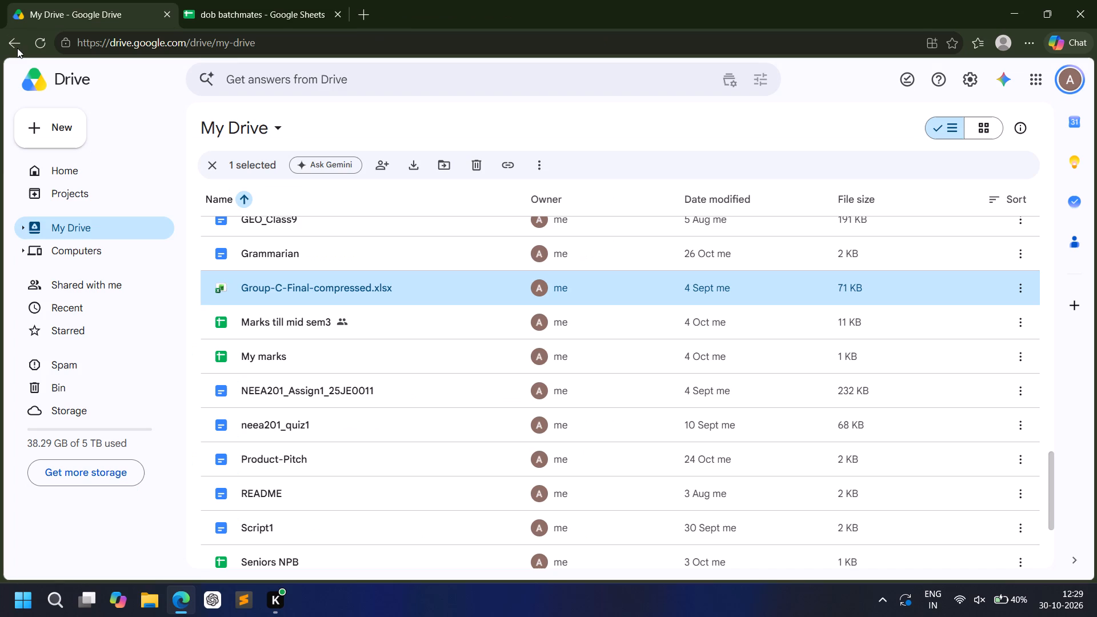
pyautogui.scroll(6, 393, 415)
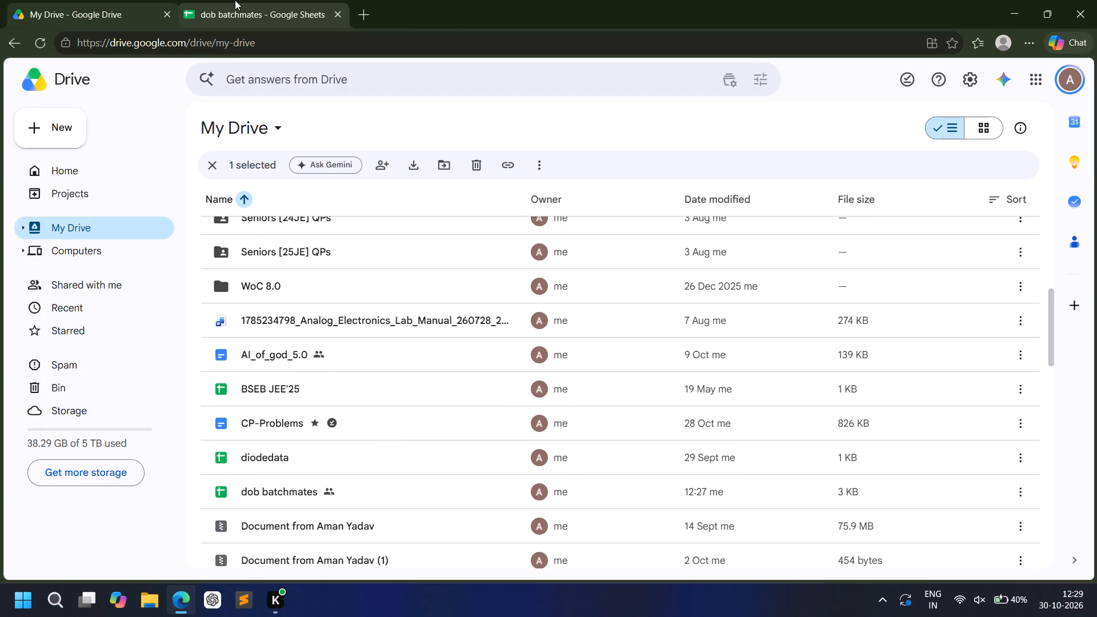
pyautogui.click(238, 0)
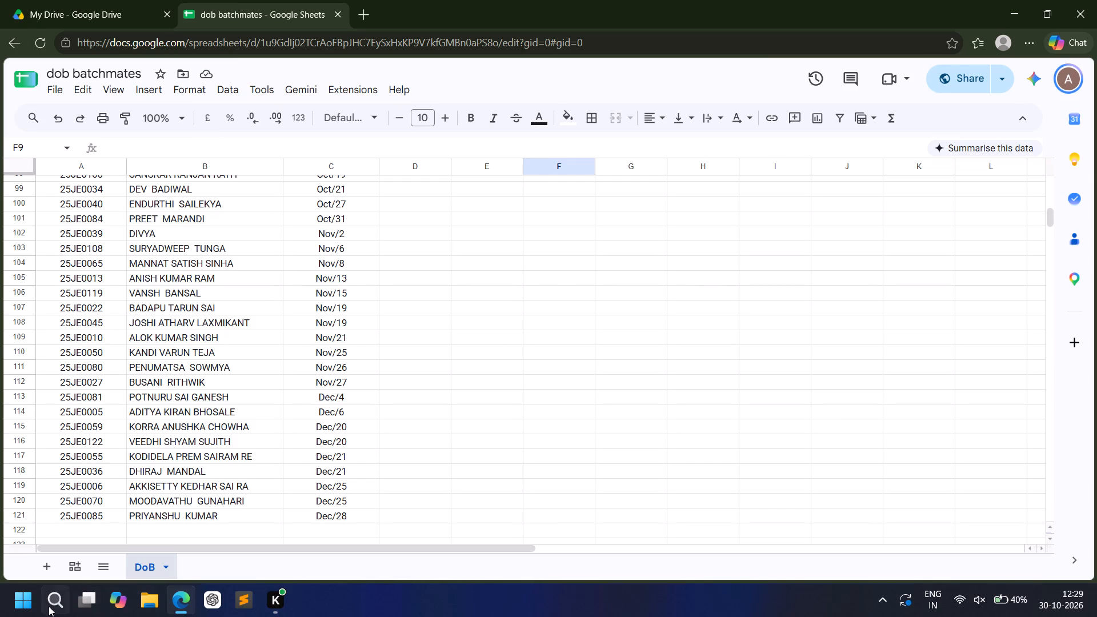